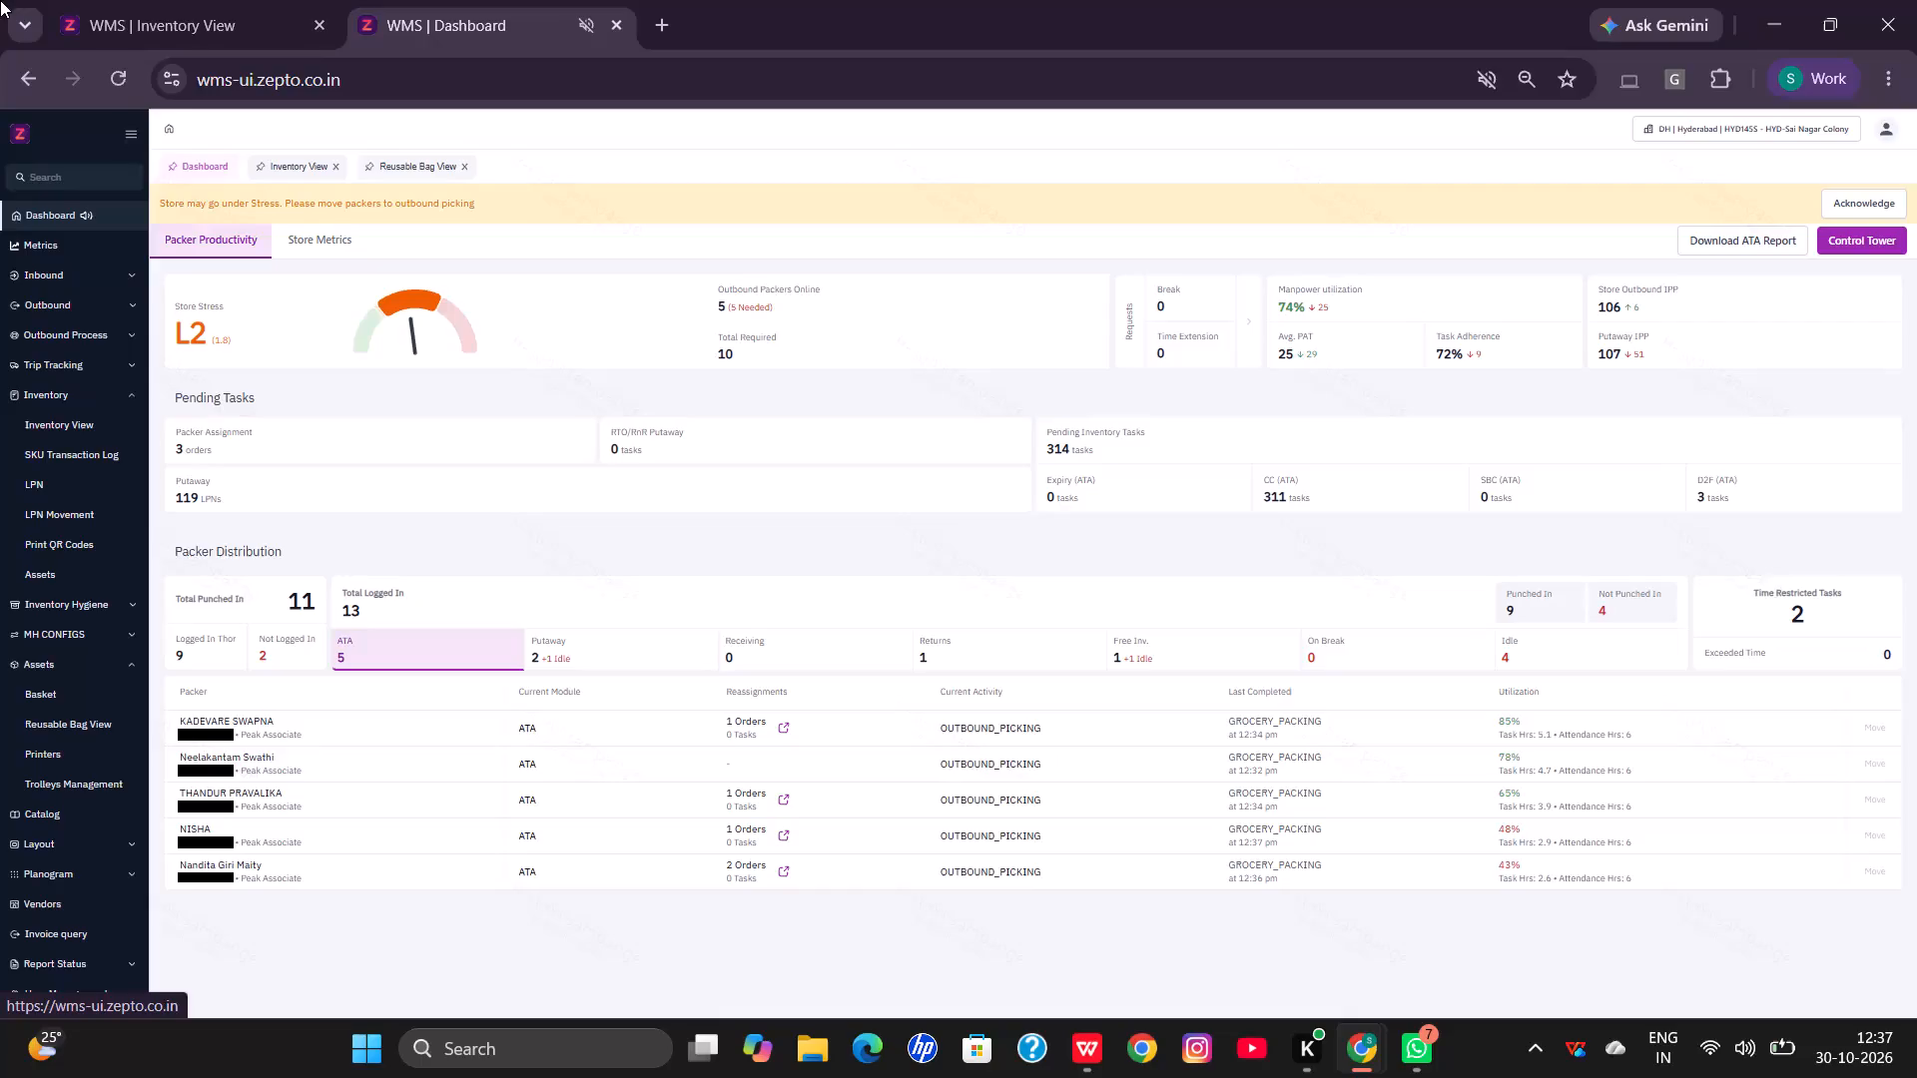
Open the inbound Putaway list in the other WMS tab and filter the PO records by ONGOING status.
{"action": "left_click", "coordinate": [109, 1]}
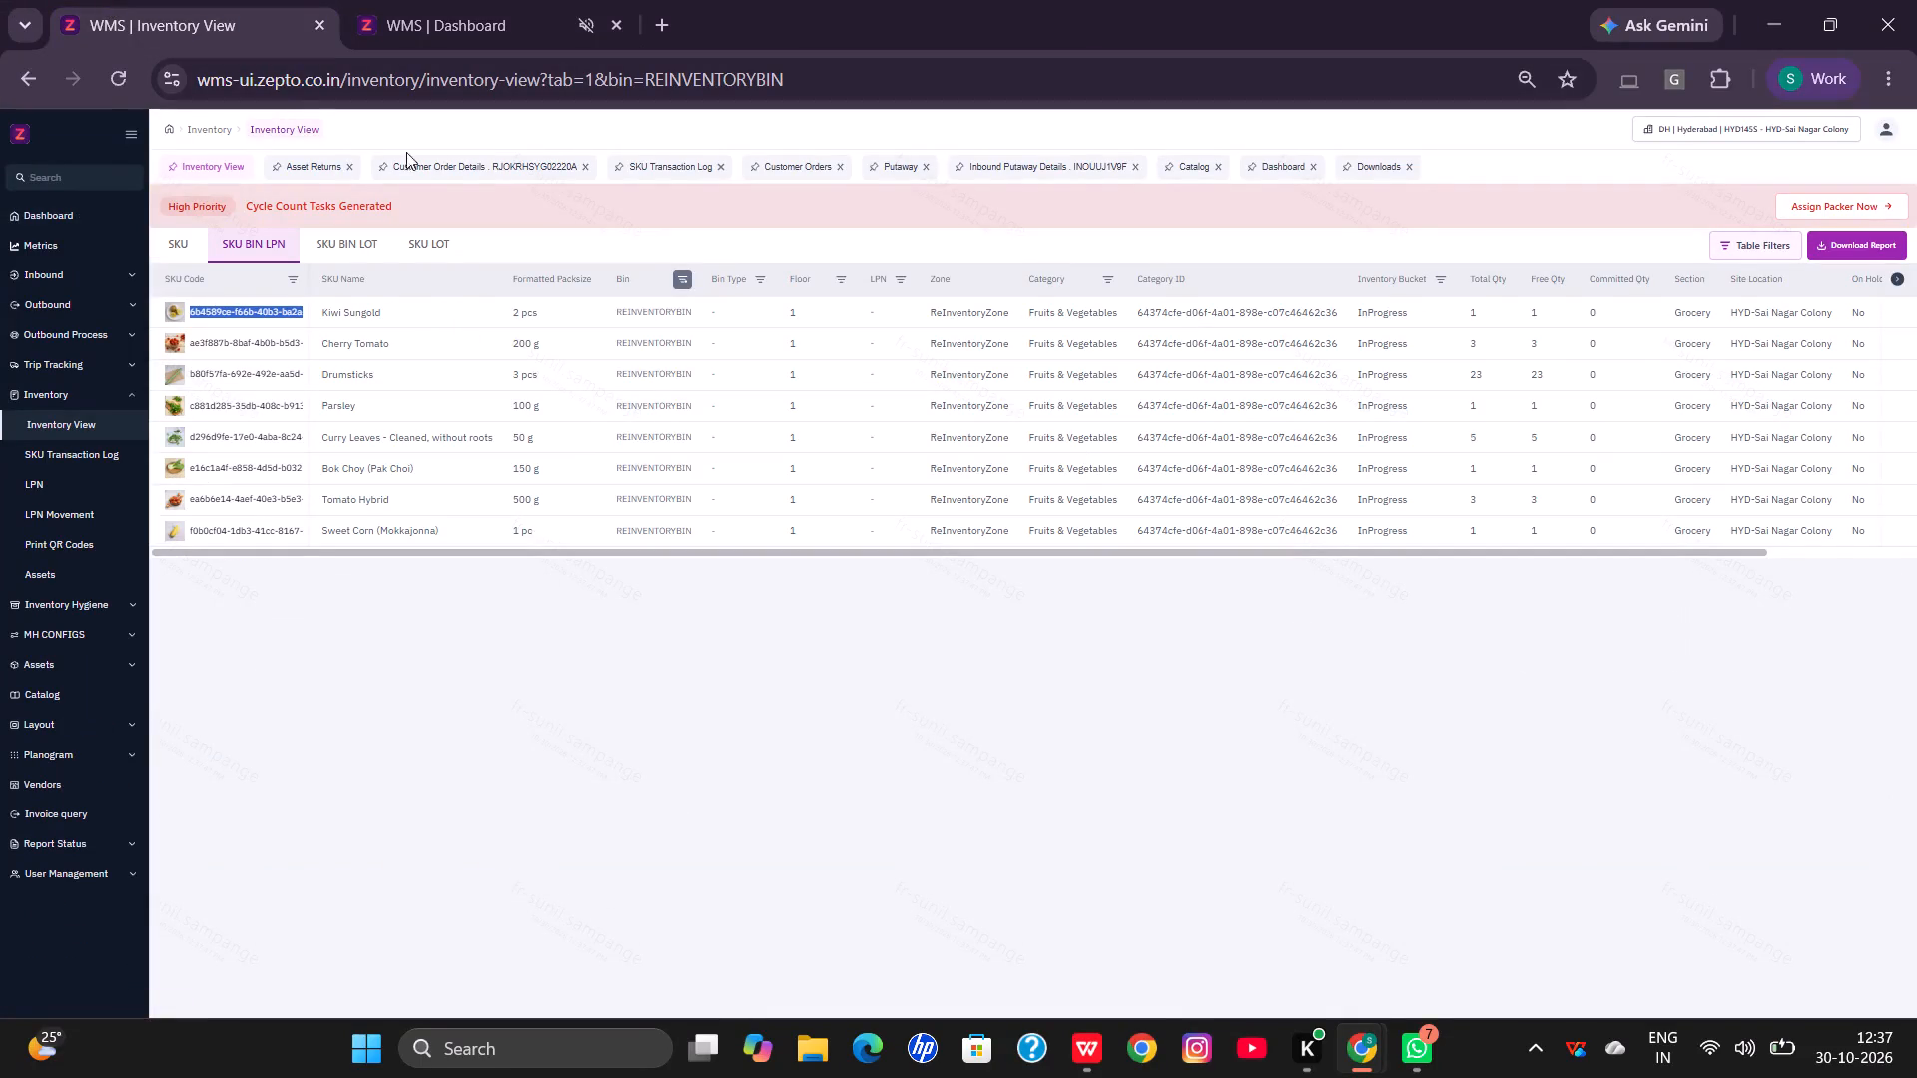
{"action": "left_click", "coordinate": [77, 270]}
{"action": "left_click", "coordinate": [68, 389]}
{"action": "left_click_drag", "start_coordinate": [68, 389], "coordinate": [92, 395]}
{"action": "left_click", "coordinate": [341, 232]}
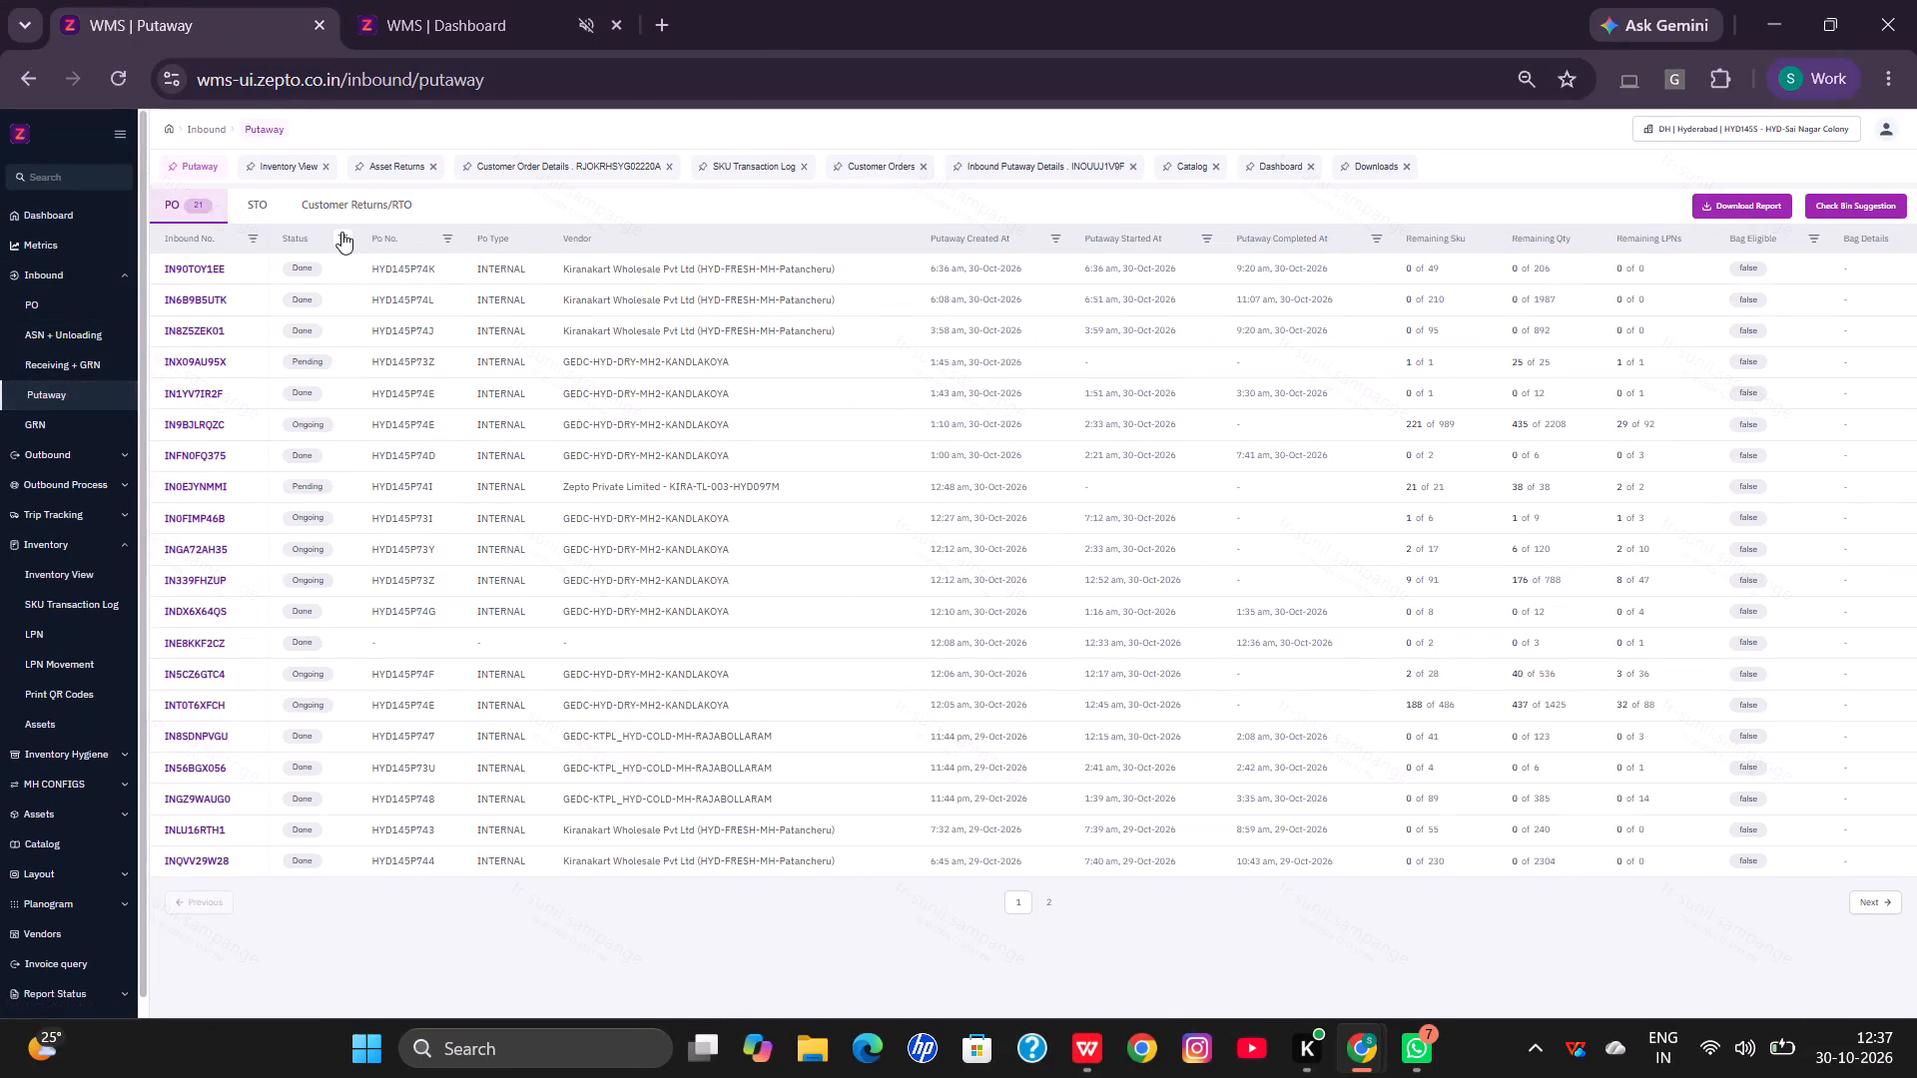
{"action": "left_click", "coordinate": [238, 317]}
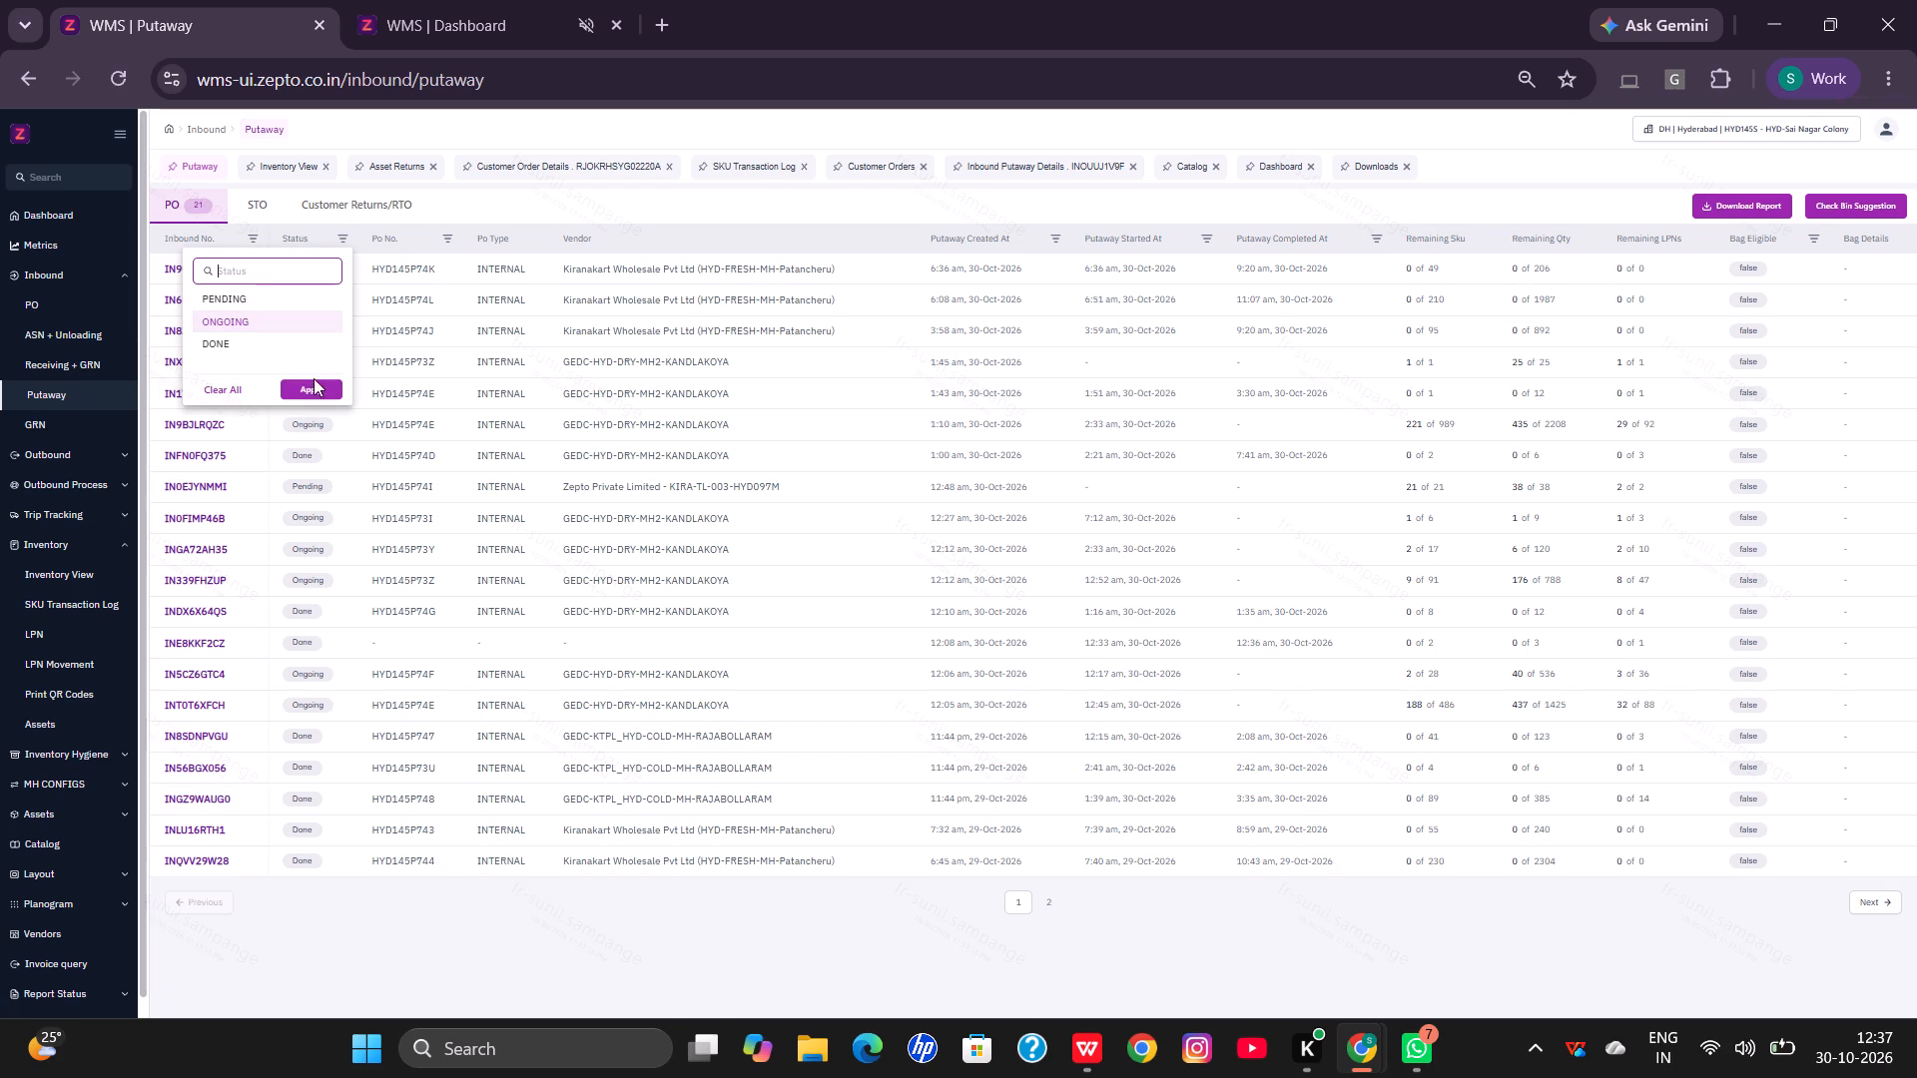
{"action": "left_click", "coordinate": [314, 384]}
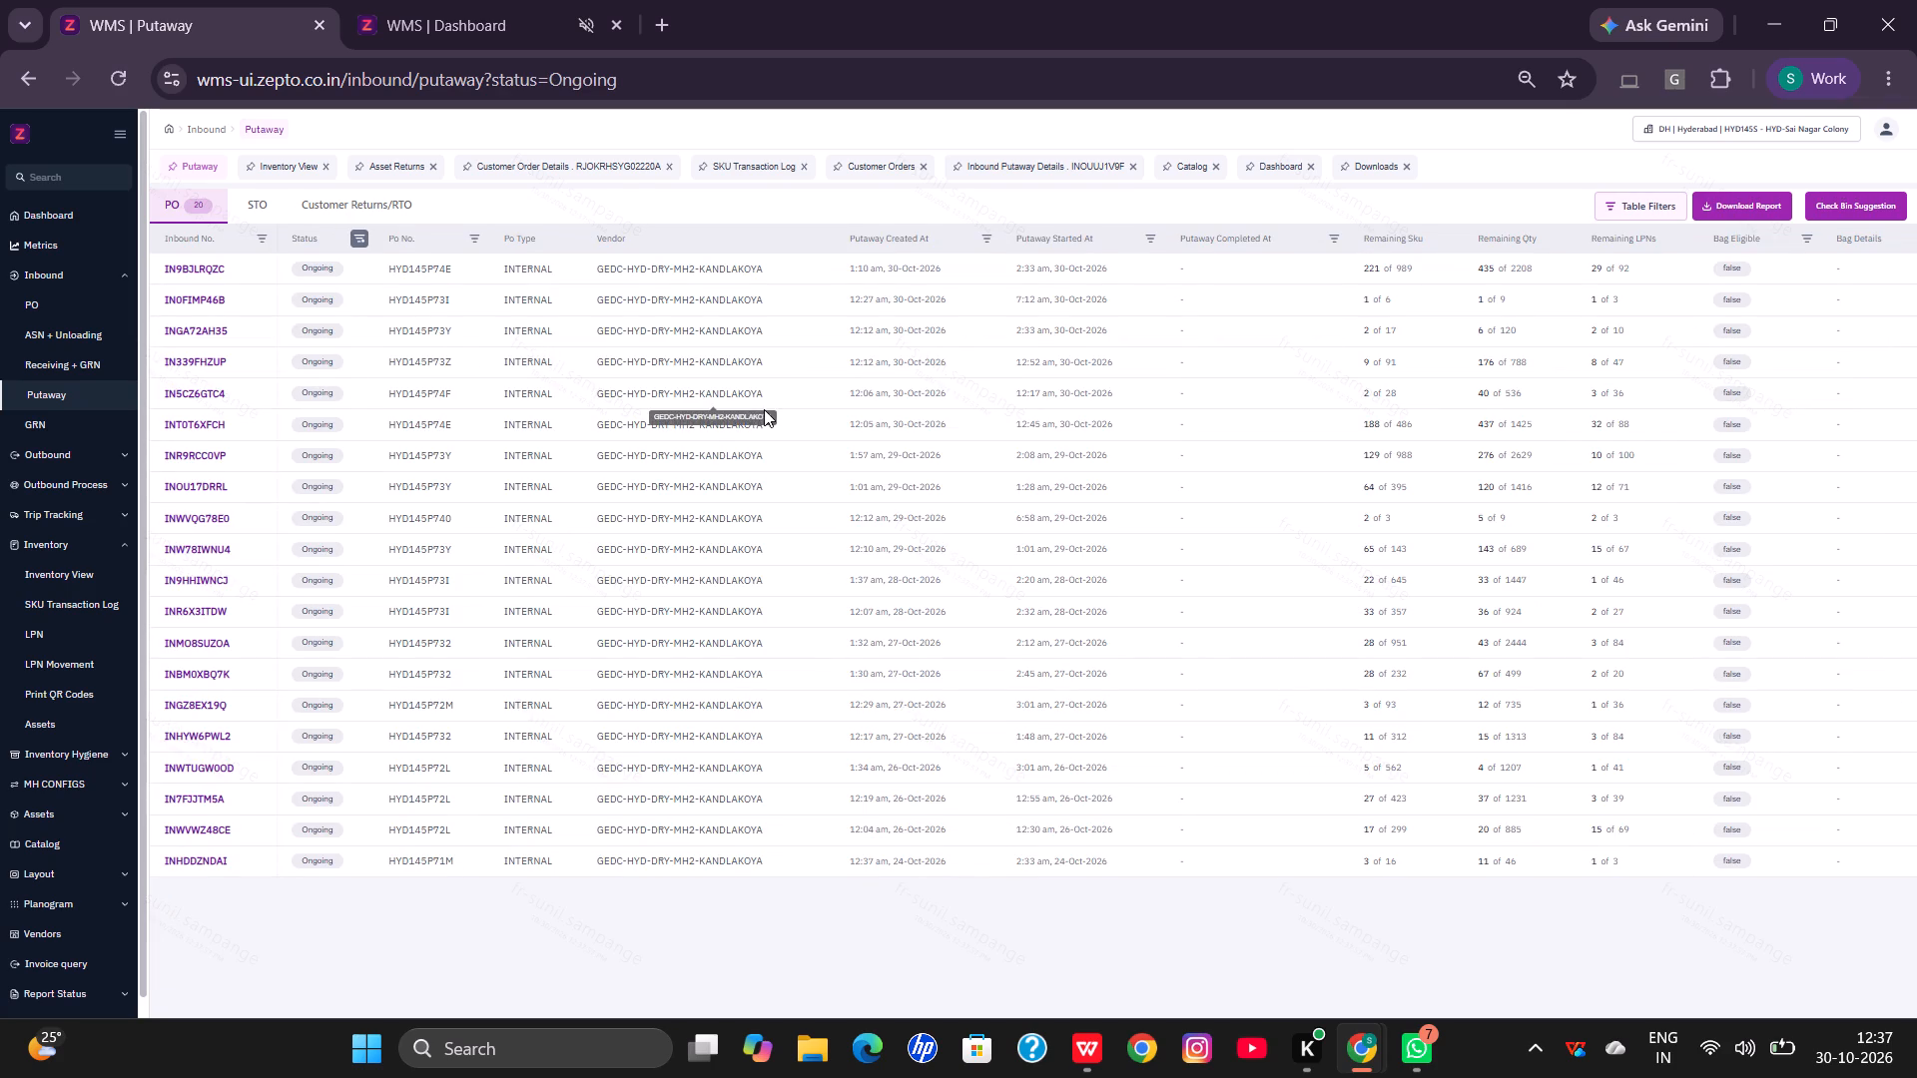
Open the outbound Customer Orders list and filter it by the status PICKING_IN_PROGRESS.
{"action": "left_click", "coordinate": [102, 450]}
{"action": "left_click", "coordinate": [95, 517]}
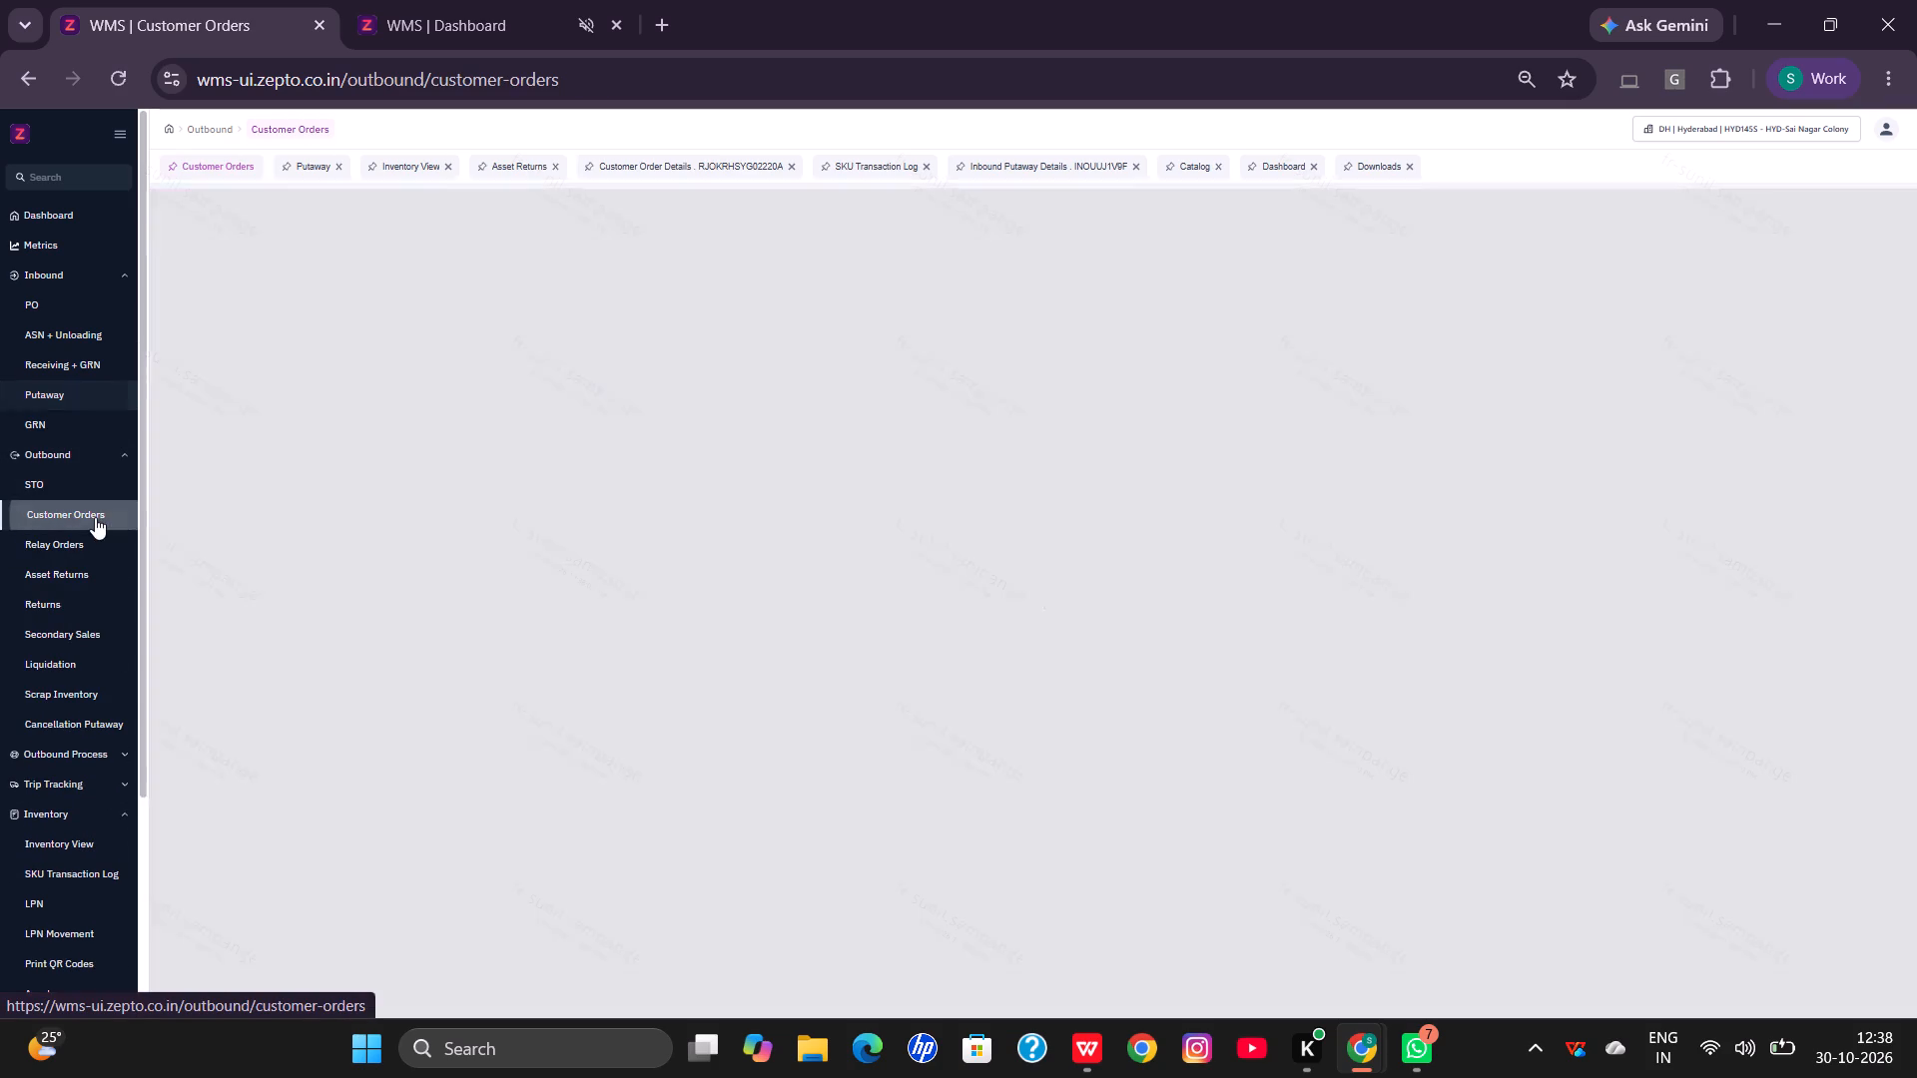
{"action": "left_click", "coordinate": [492, 286]}
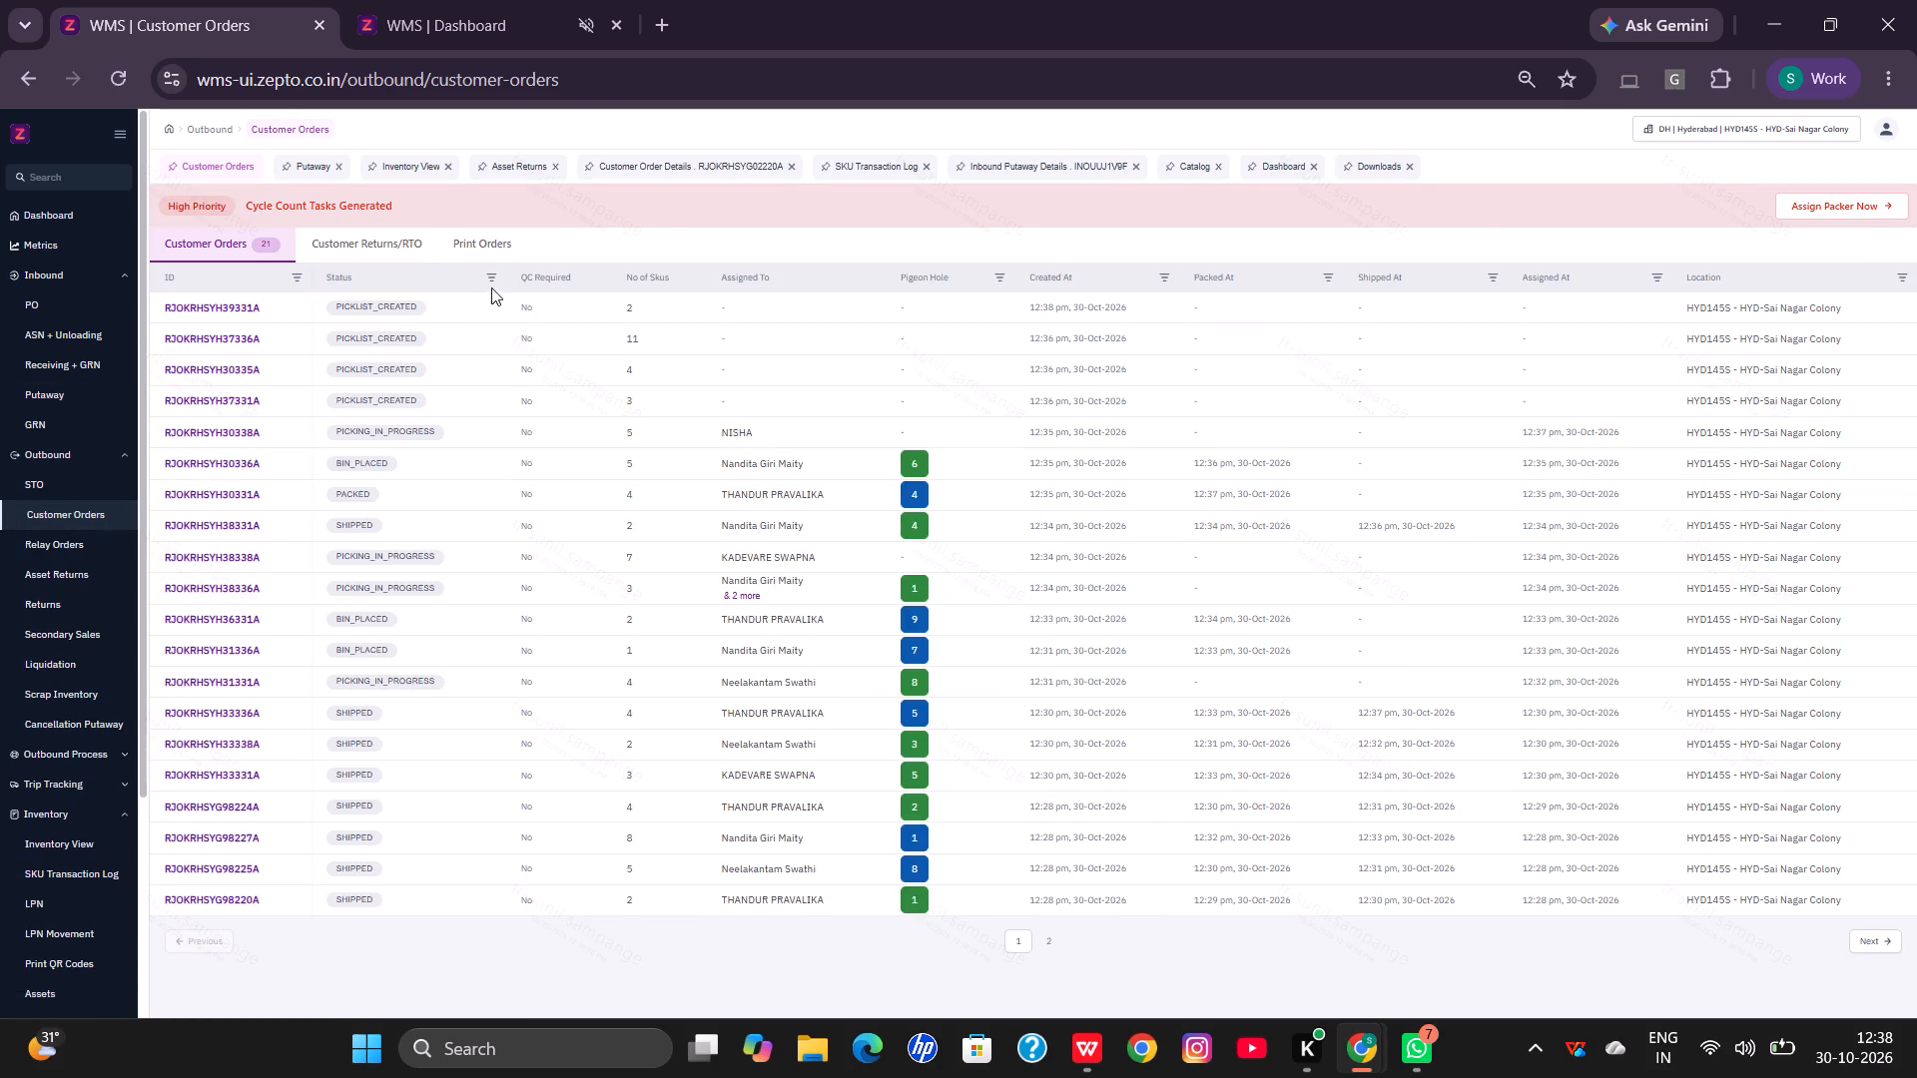
{"action": "left_click", "coordinate": [491, 285]}
{"action": "scroll", "coordinate": [451, 368], "scroll_direction": "down", "scroll_amount": 1}
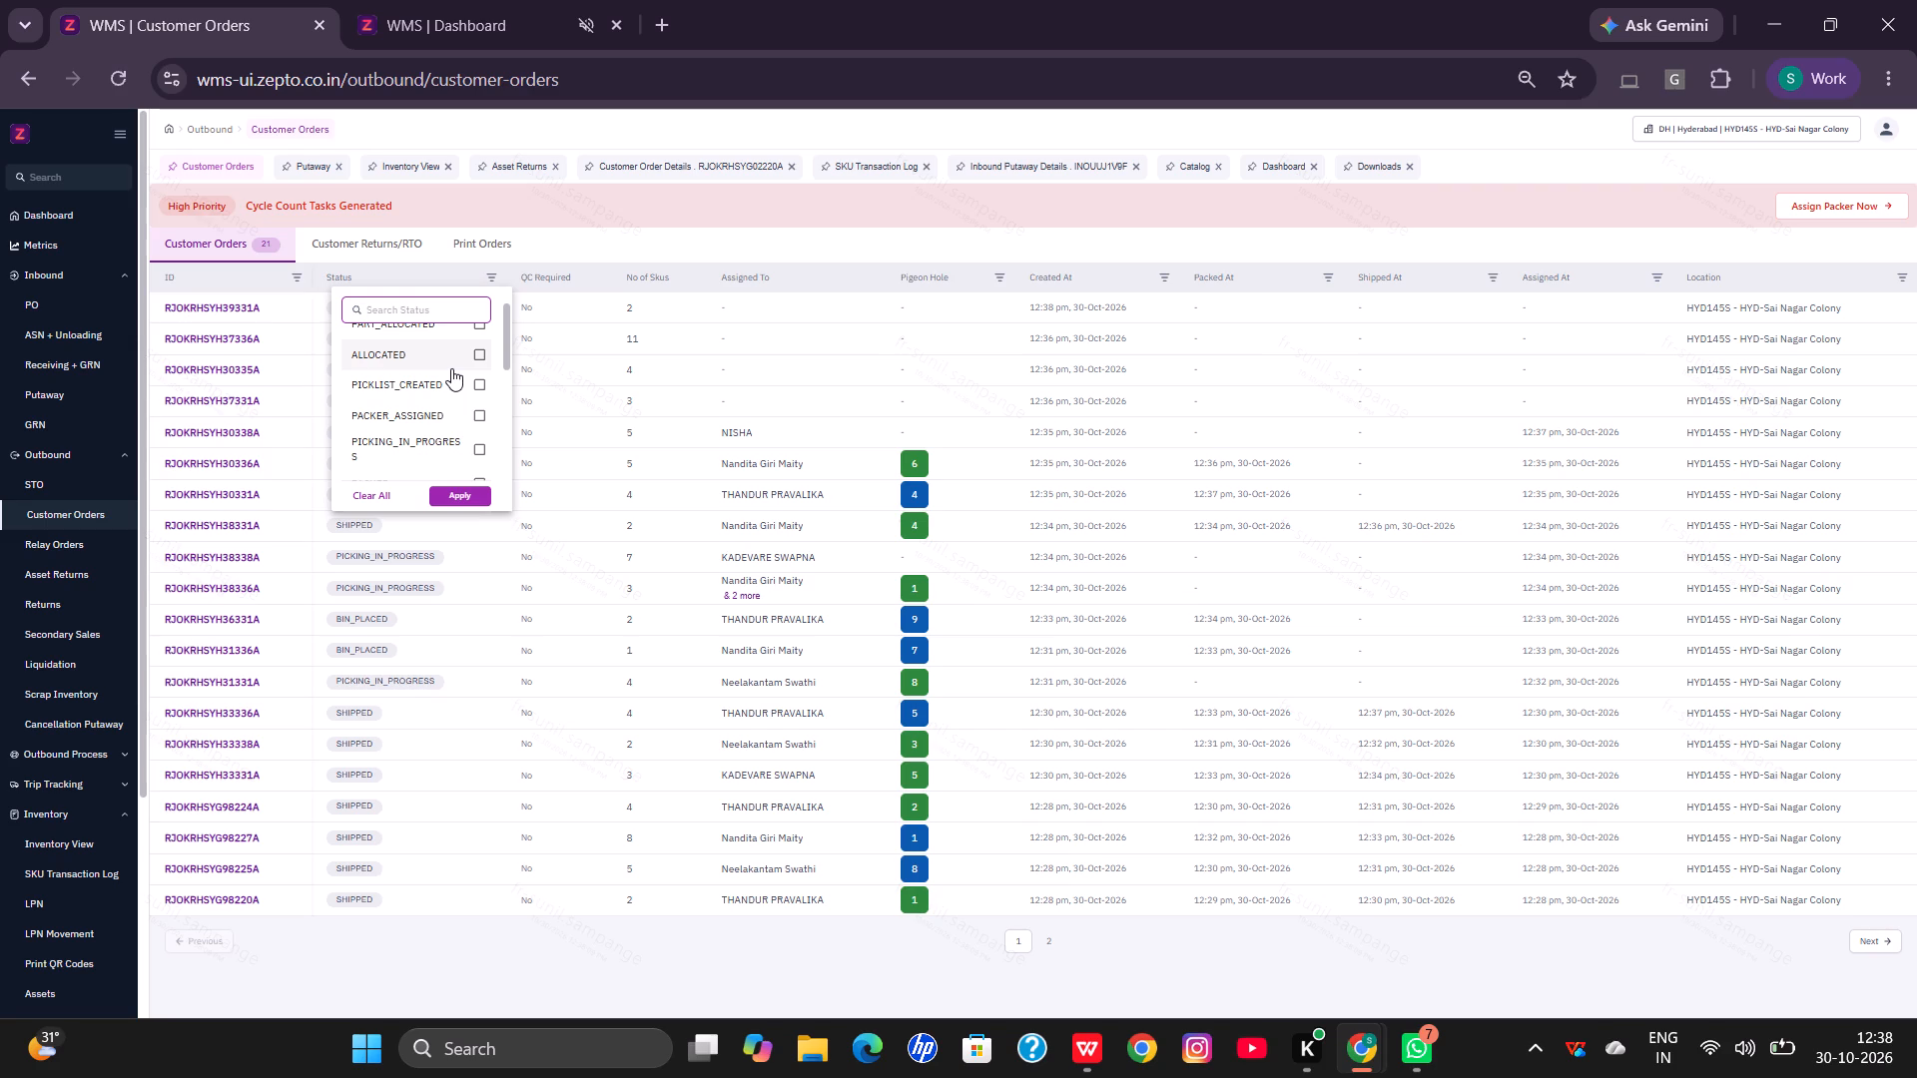
{"action": "left_click", "coordinate": [409, 434]}
{"action": "left_click", "coordinate": [454, 492]}
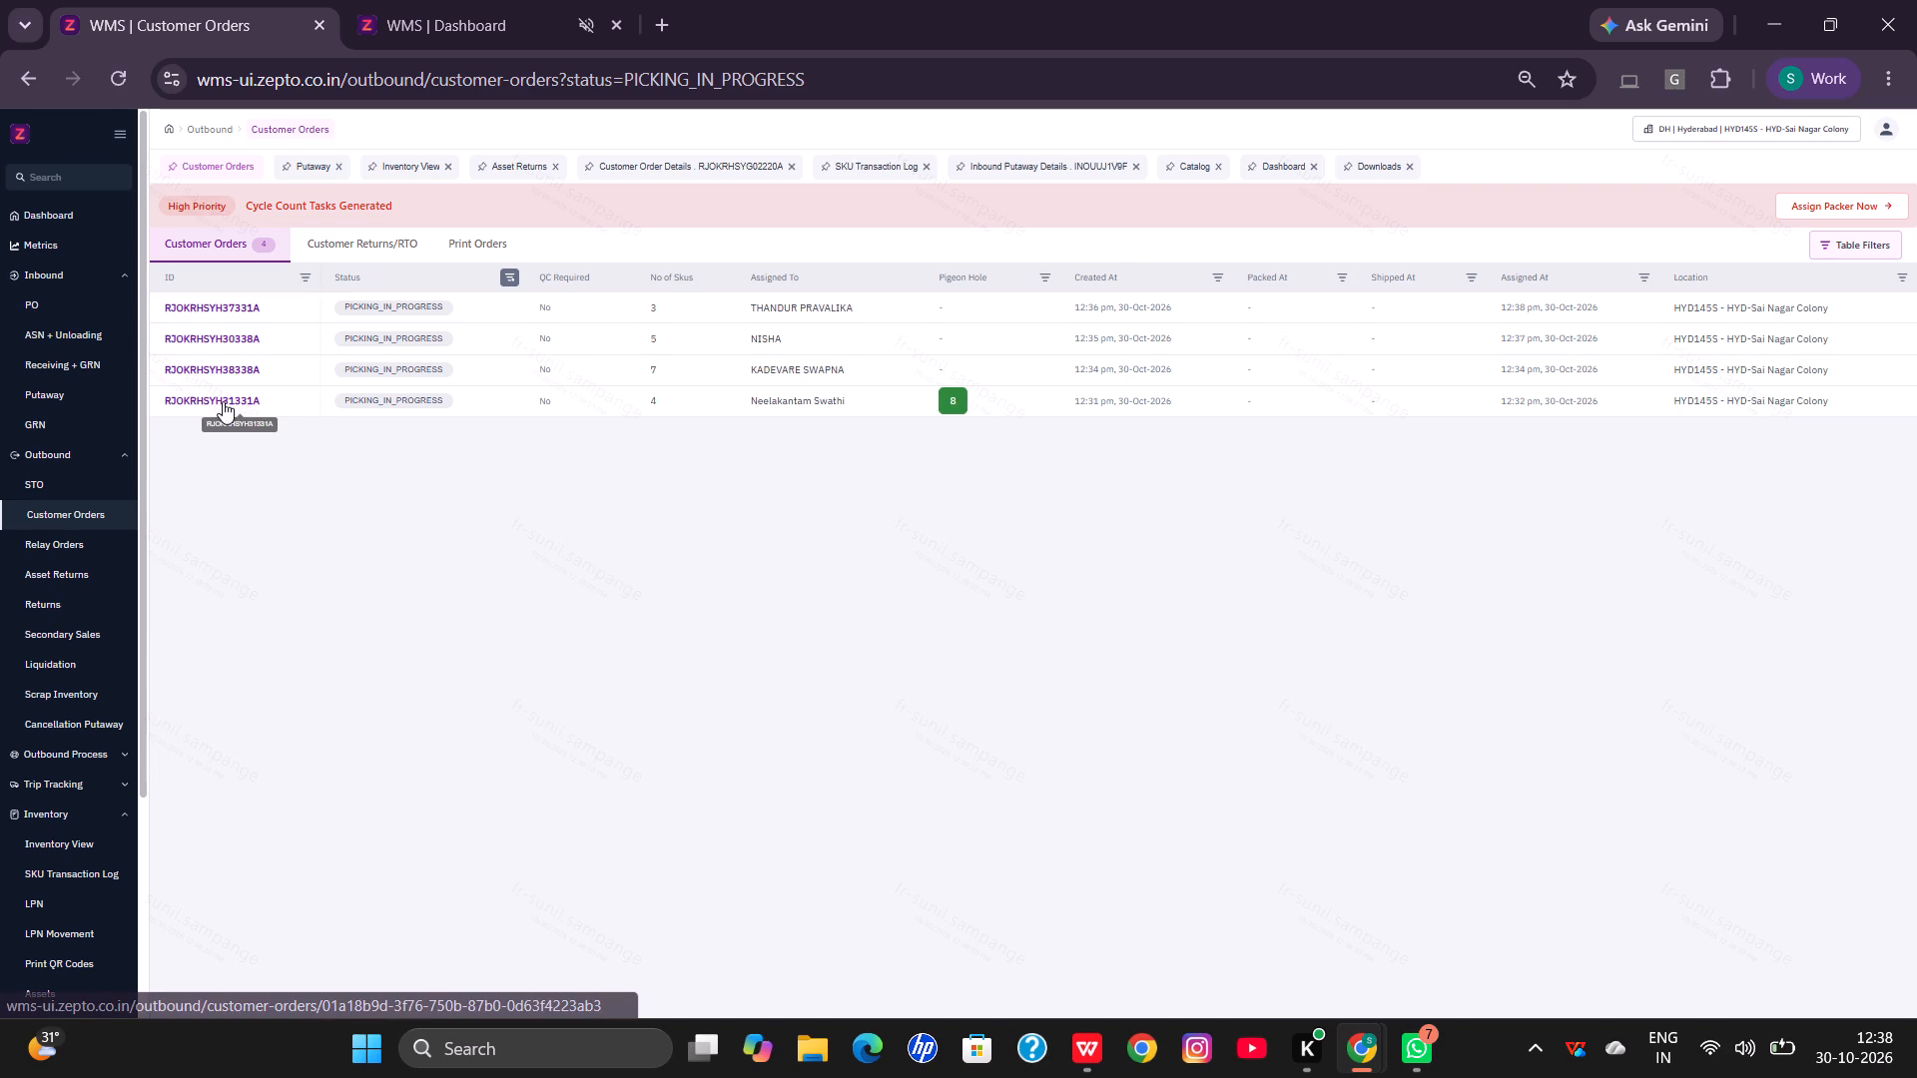
Create a scannable QR code containing the text FESTIVE_BIN, and close it after use.
{"action": "right_click", "coordinate": [323, 518]}
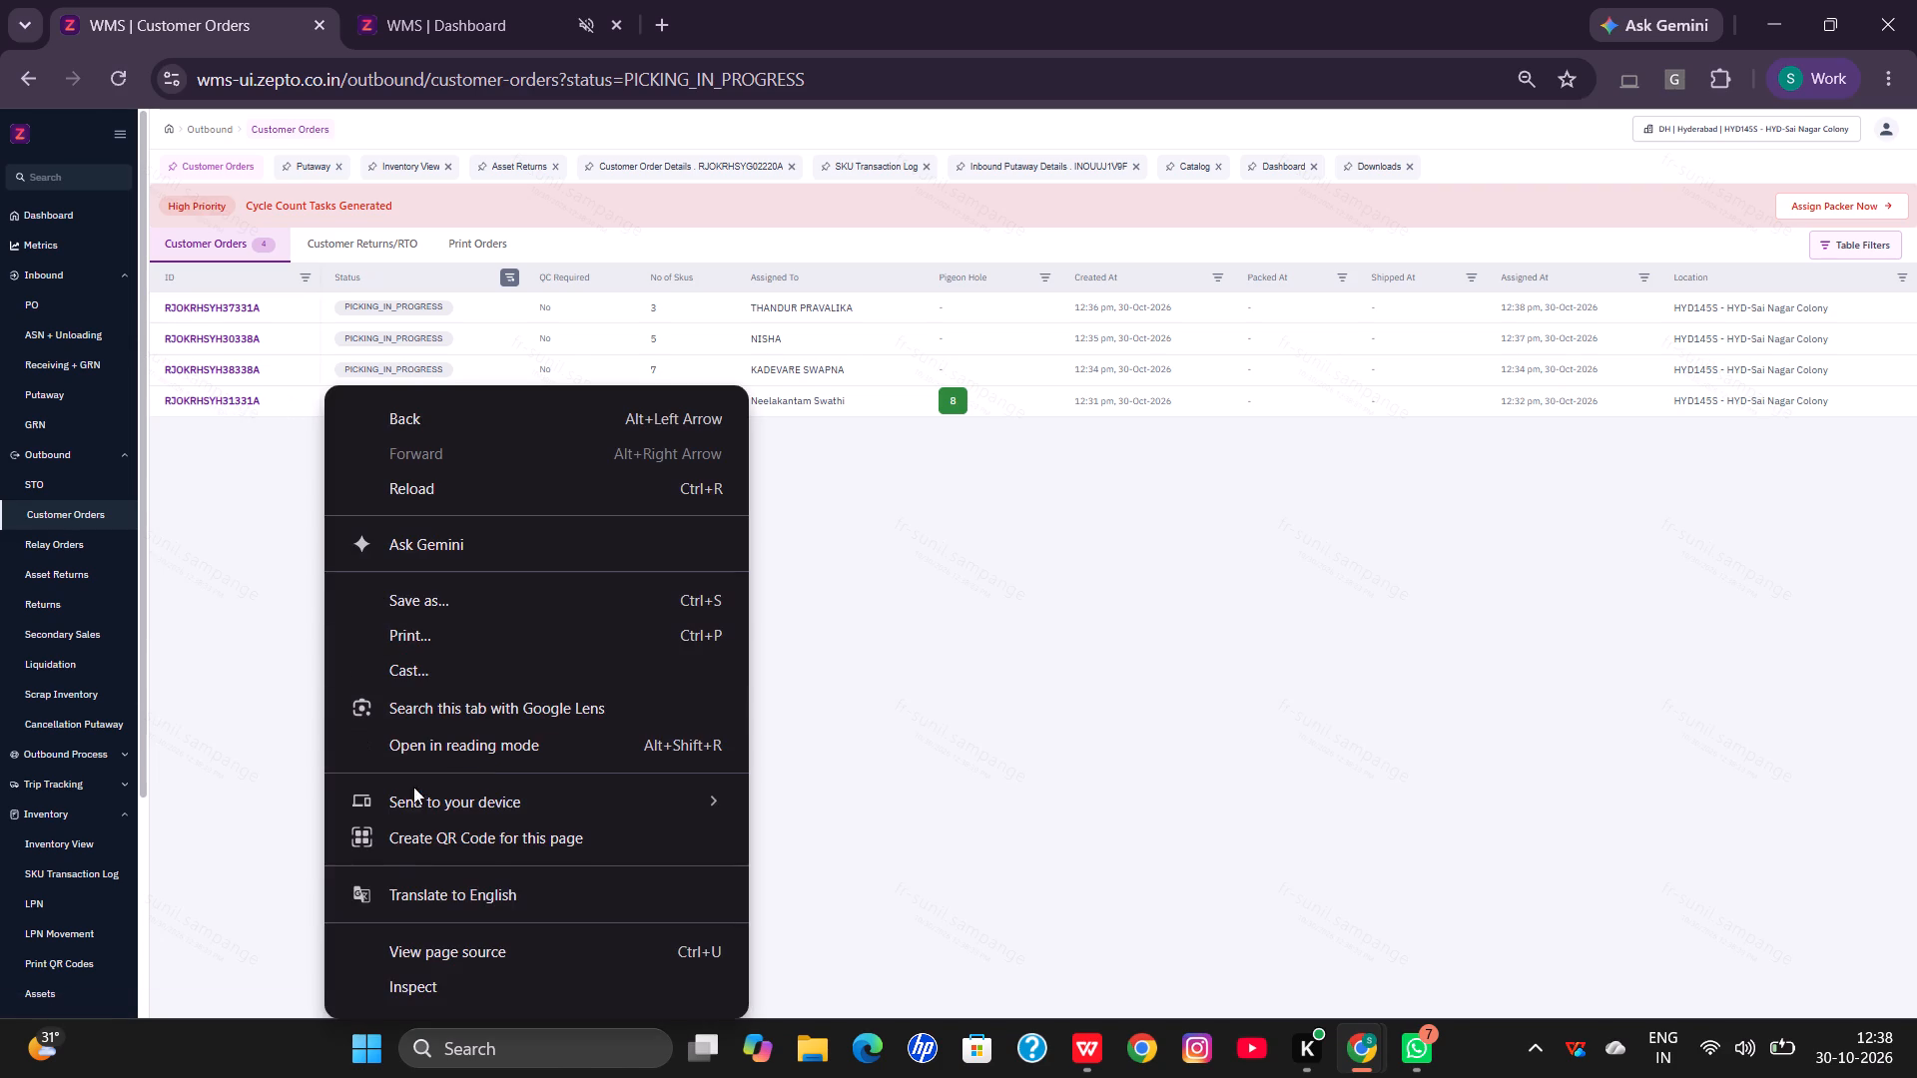
{"action": "left_click", "coordinate": [412, 827]}
{"action": "type", "text": "festive"}
{"action": "key", "text": "shift+underscore"}
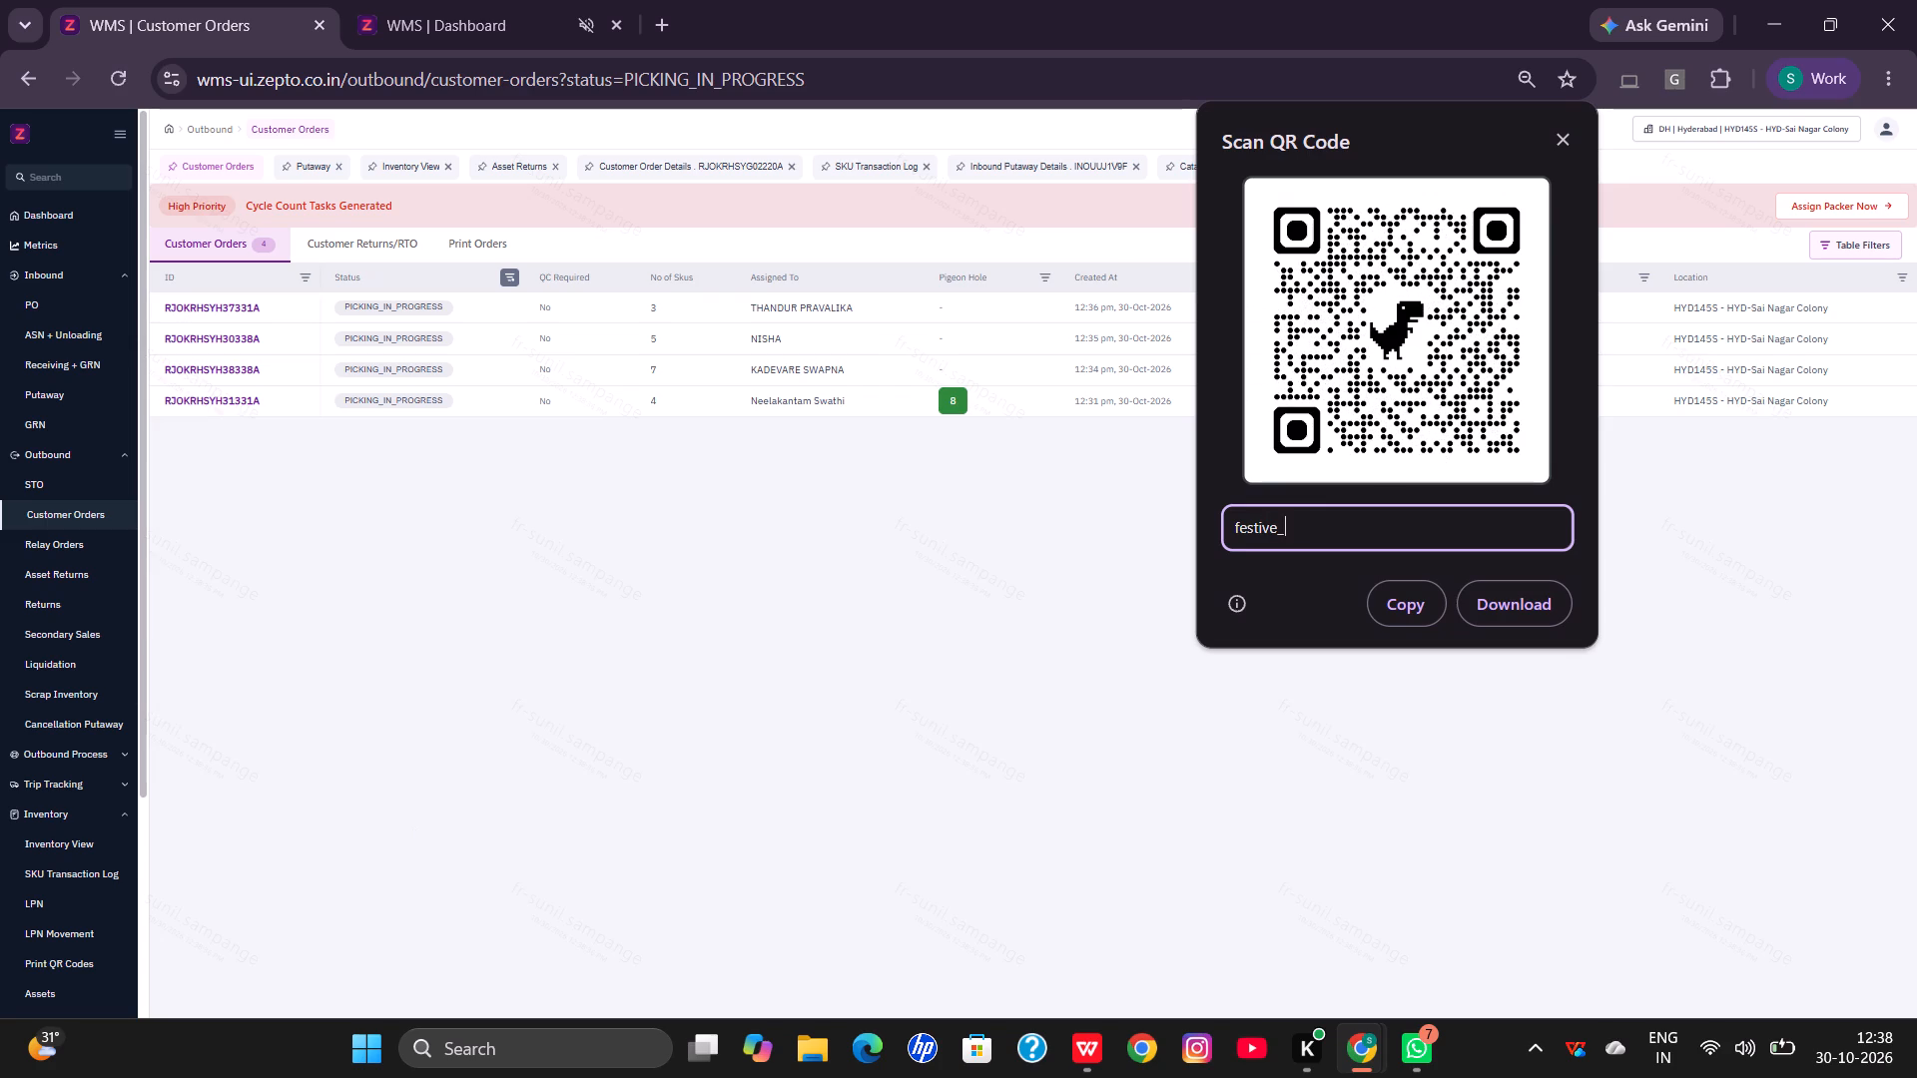
{"action": "key", "text": "BackSpace"}
{"action": "key", "text": "BackSpace"}
{"action": "key", "text": "BackSpace"}
{"action": "key", "text": "BackSpace"}
{"action": "key", "text": "BackSpace"}
{"action": "key", "text": "BackSpace"}
{"action": "key", "text": "BackSpace"}
{"action": "key", "text": "BackSpace"}
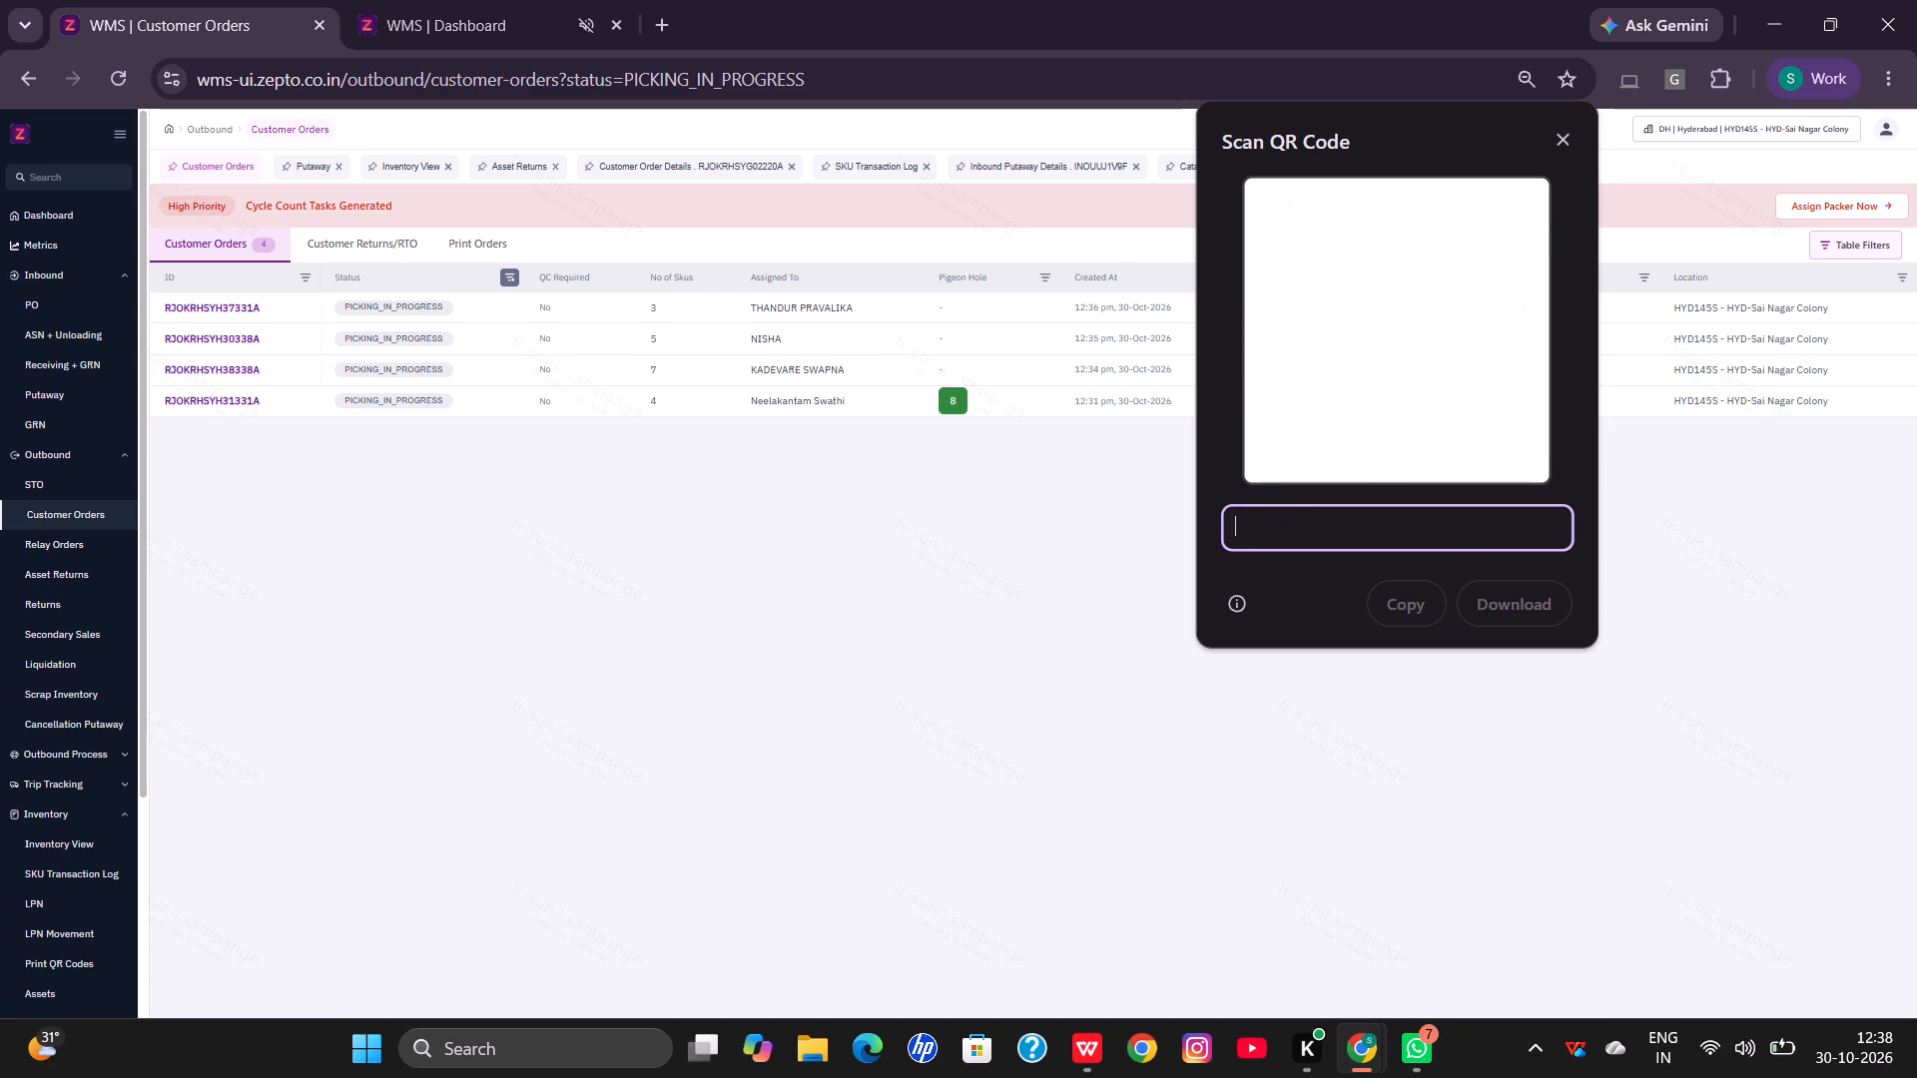
{"action": "type", "text": "FESTIVE"}
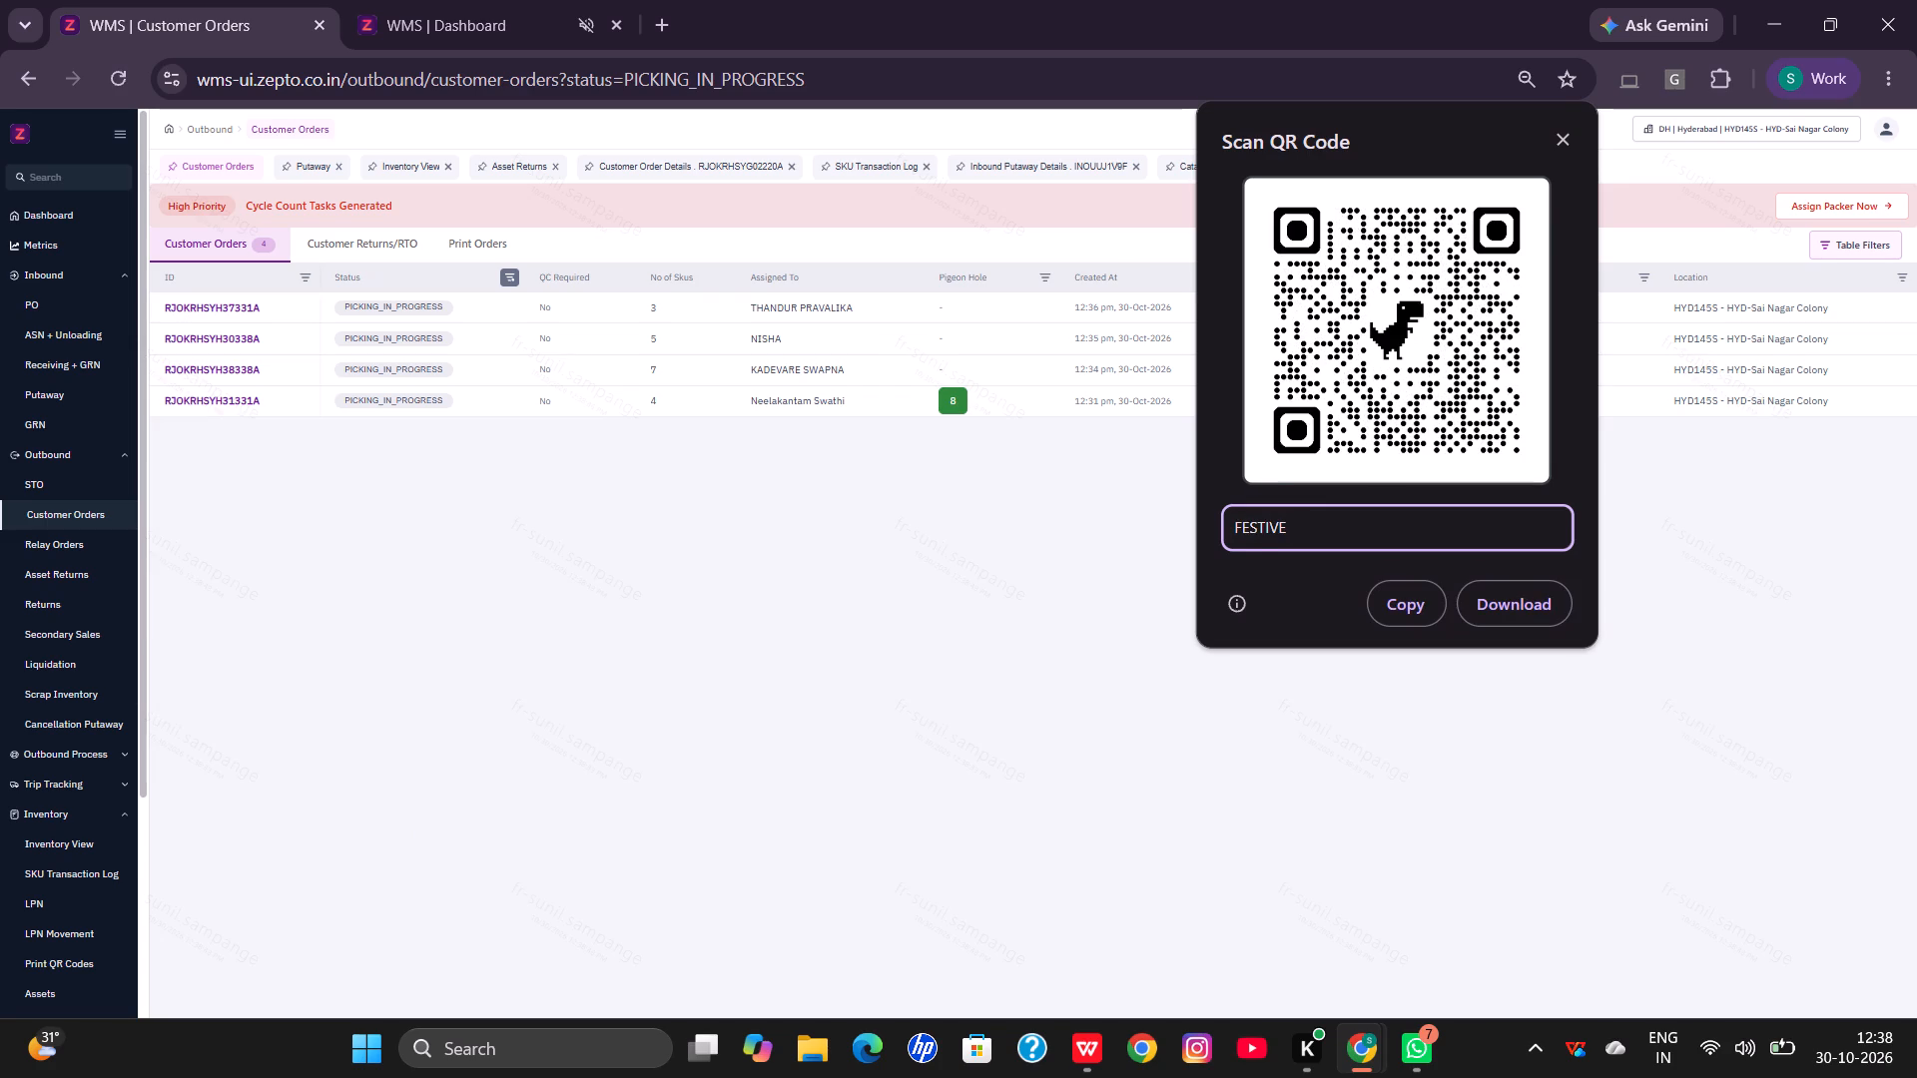
{"action": "type", "text": "_BIN"}
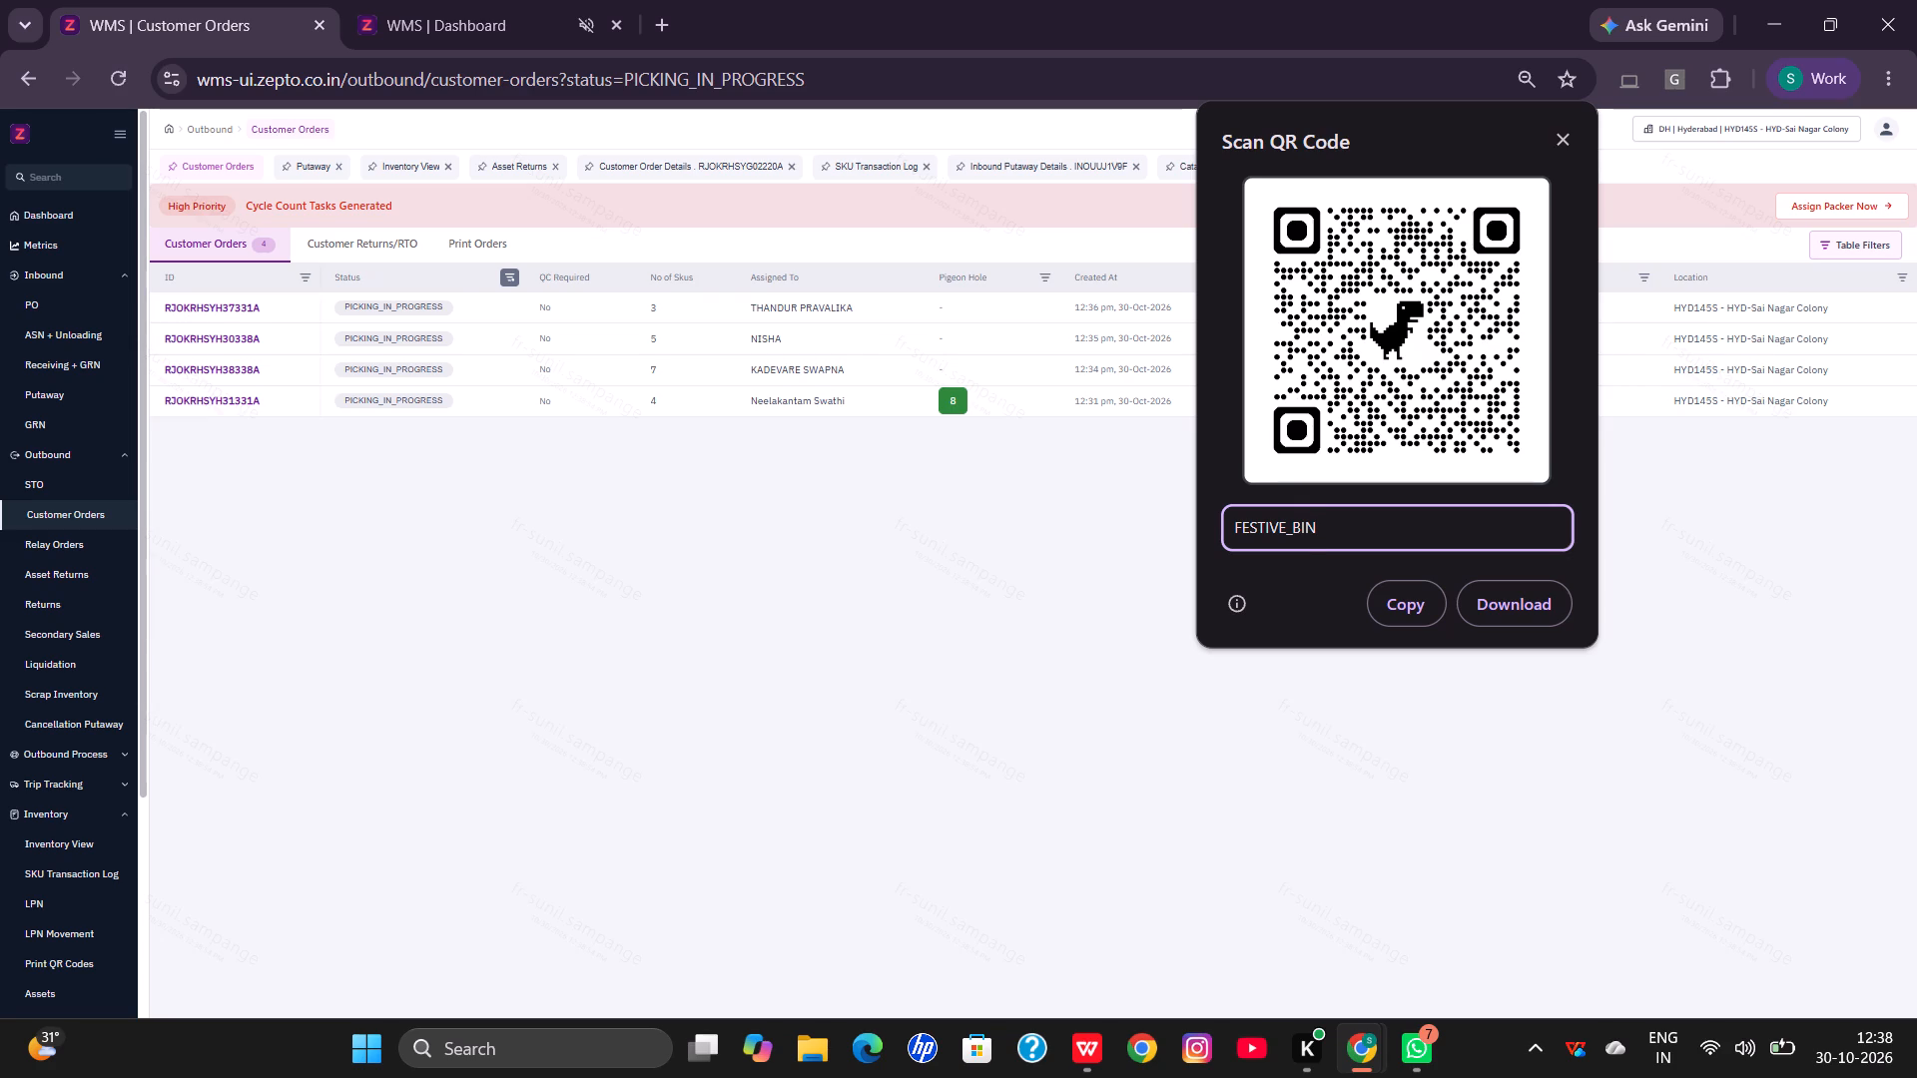
{"action": "left_click_drag", "start_coordinate": [242, 936], "coordinate": [317, 740]}
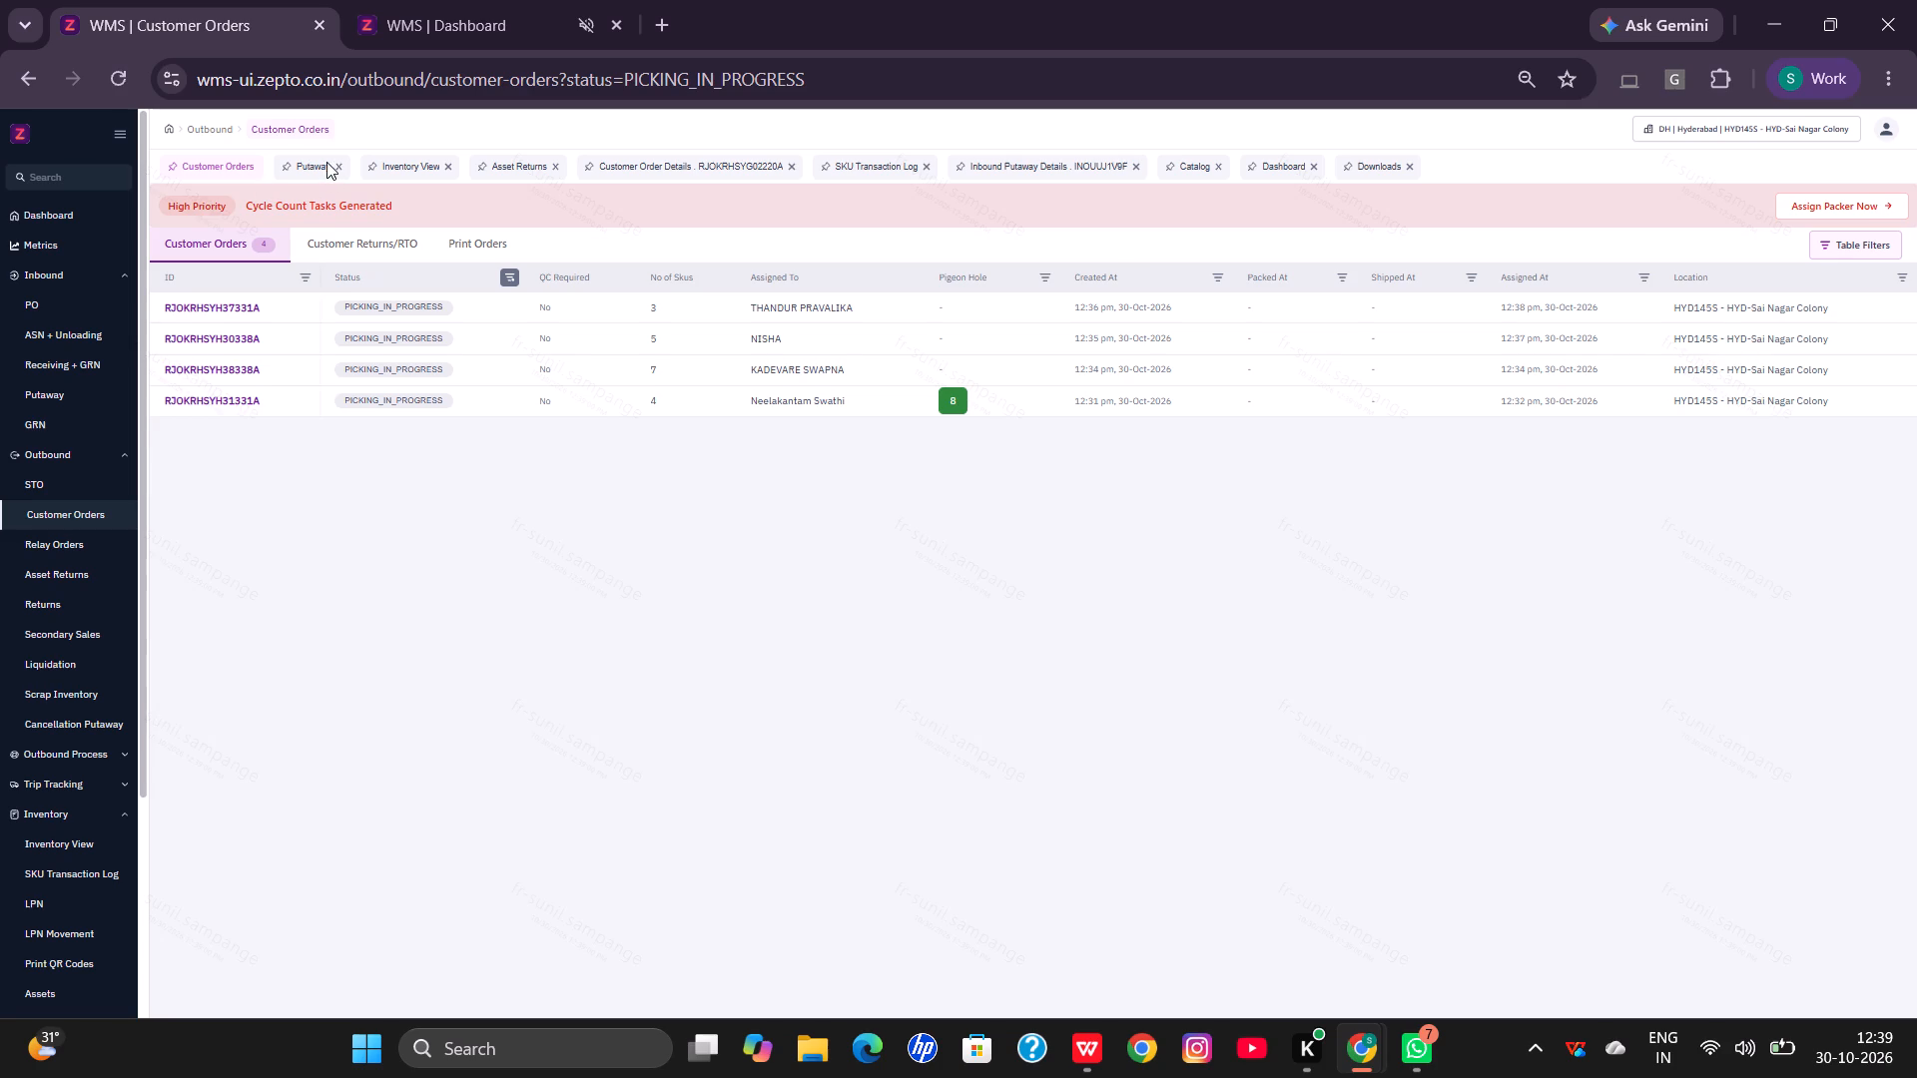
Refresh the filtered Customer Orders list.
{"action": "left_click", "coordinate": [553, 285]}
{"action": "key", "text": "ctrl+r"}
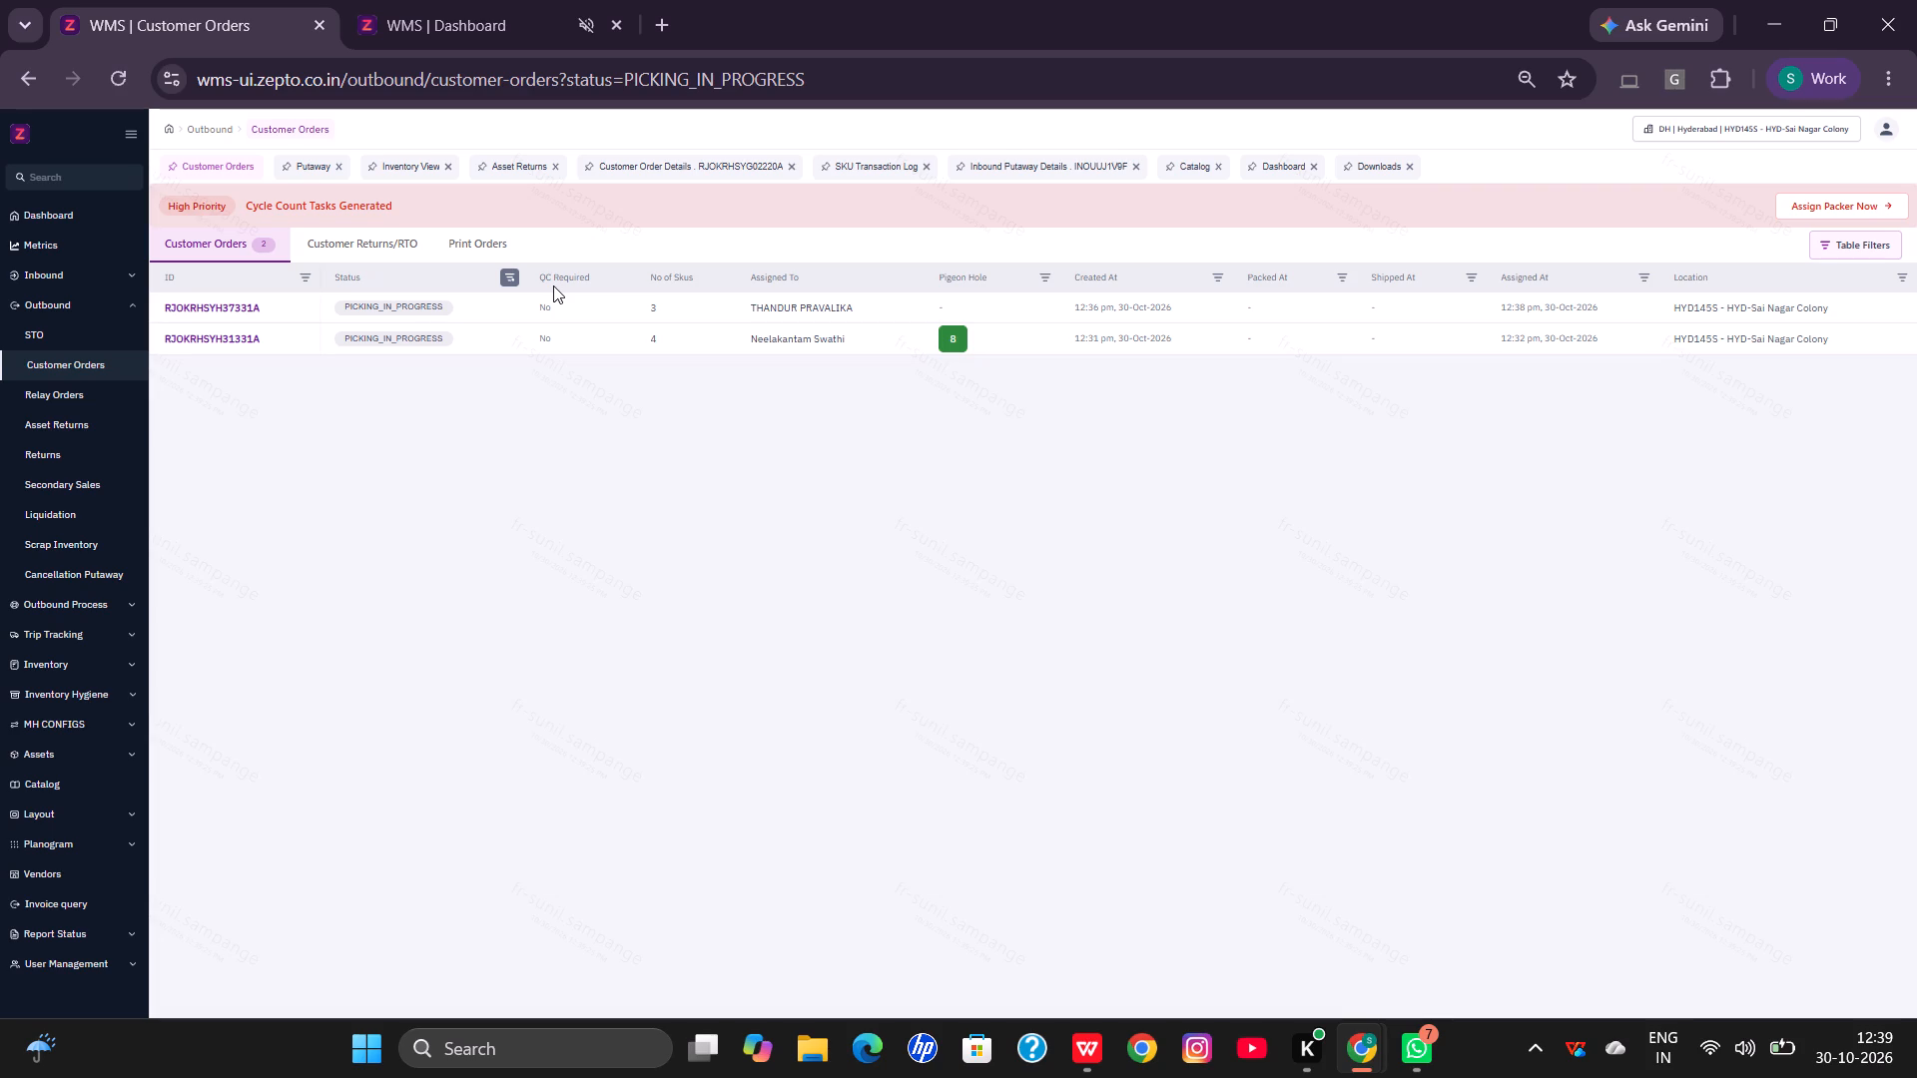
{"action": "left_click", "coordinate": [223, 343]}
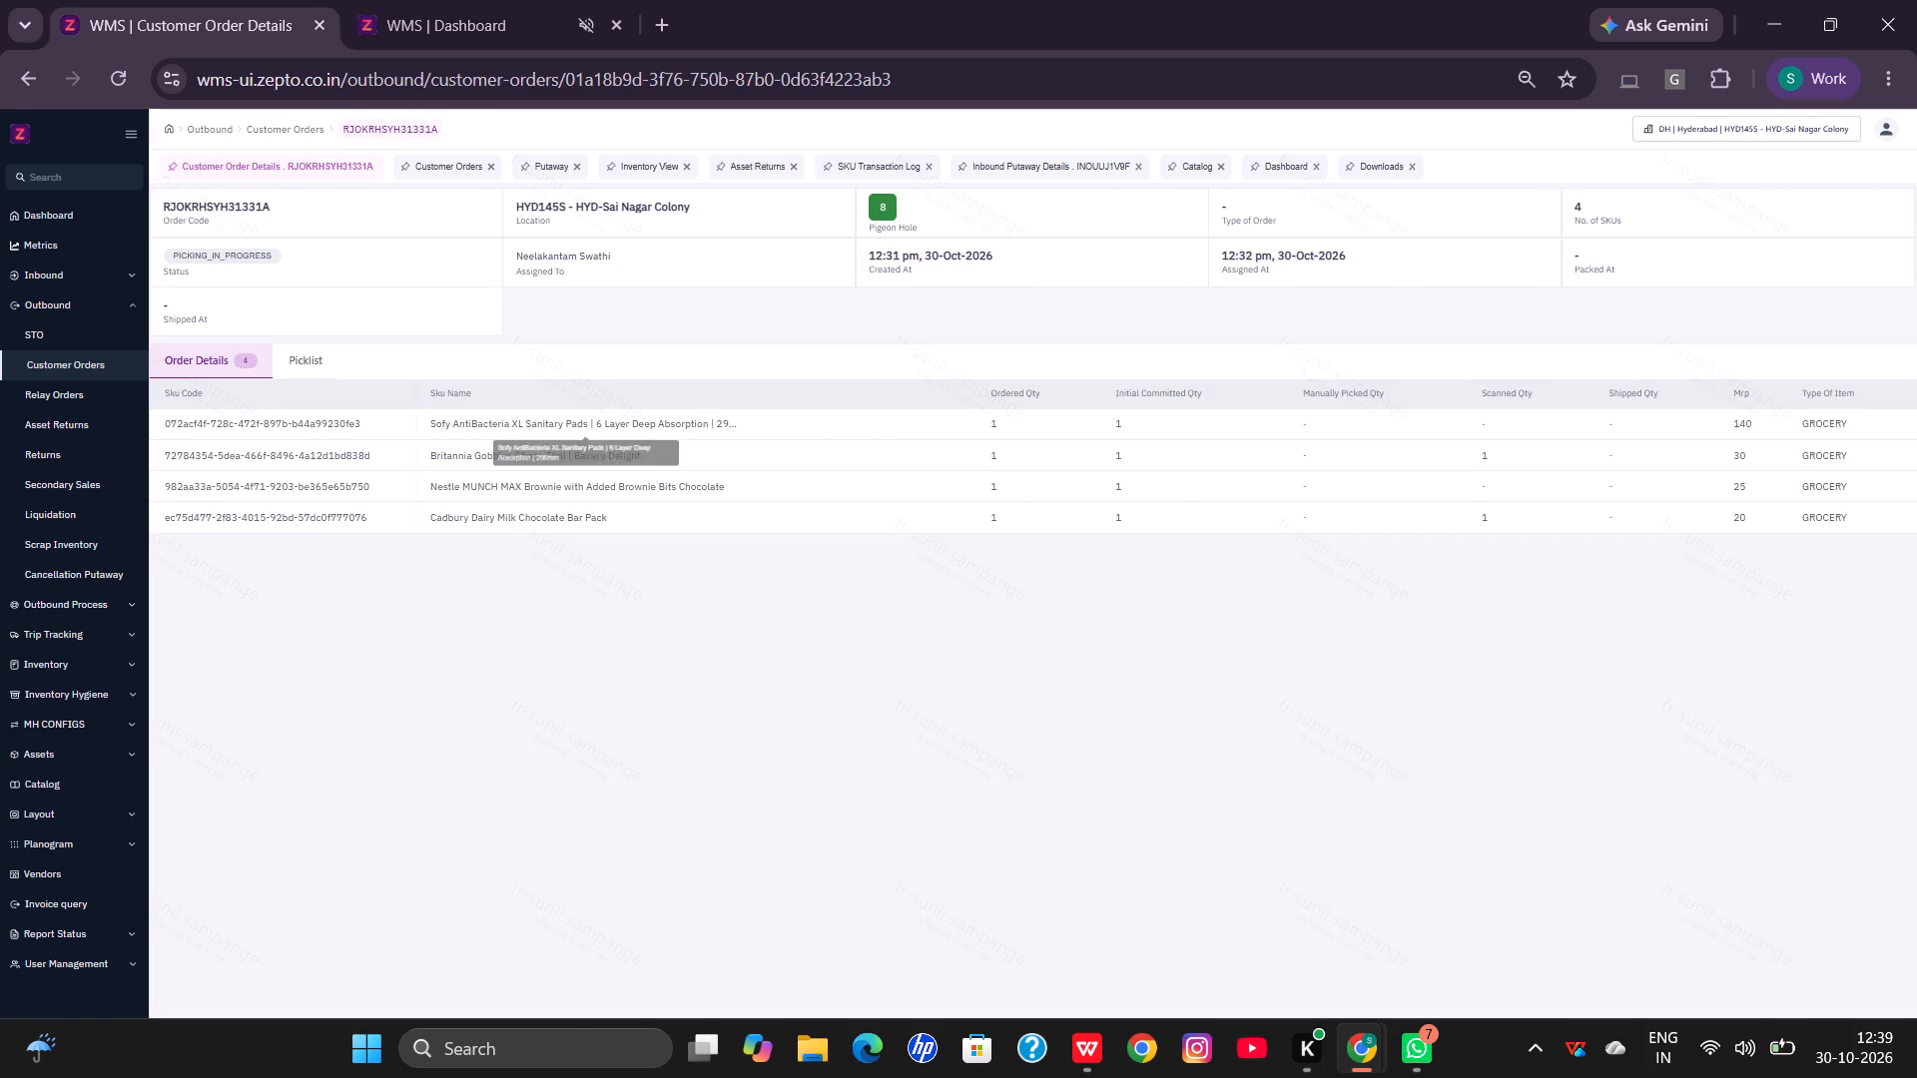
{"action": "triple_click", "coordinate": [341, 422]}
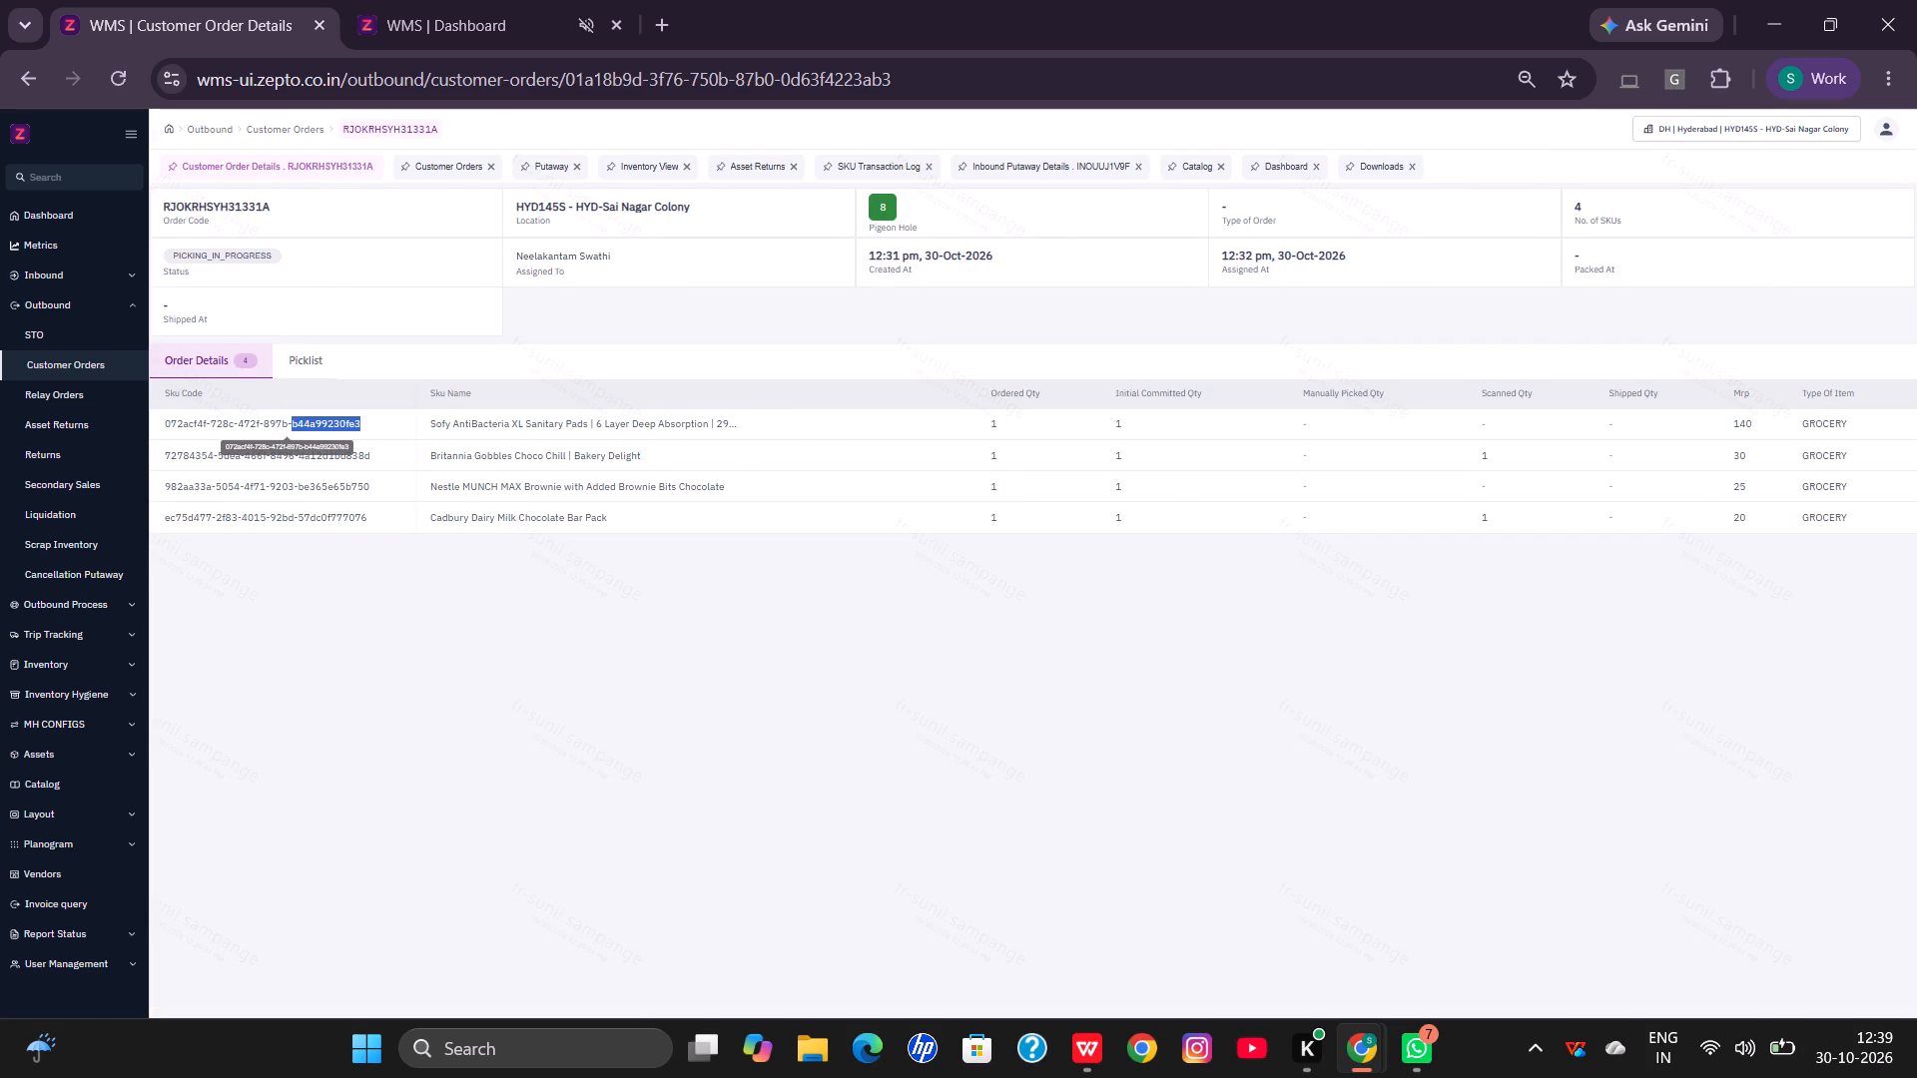
{"action": "key", "text": "ctrl+c"}
{"action": "key", "text": "ctrl+c"}
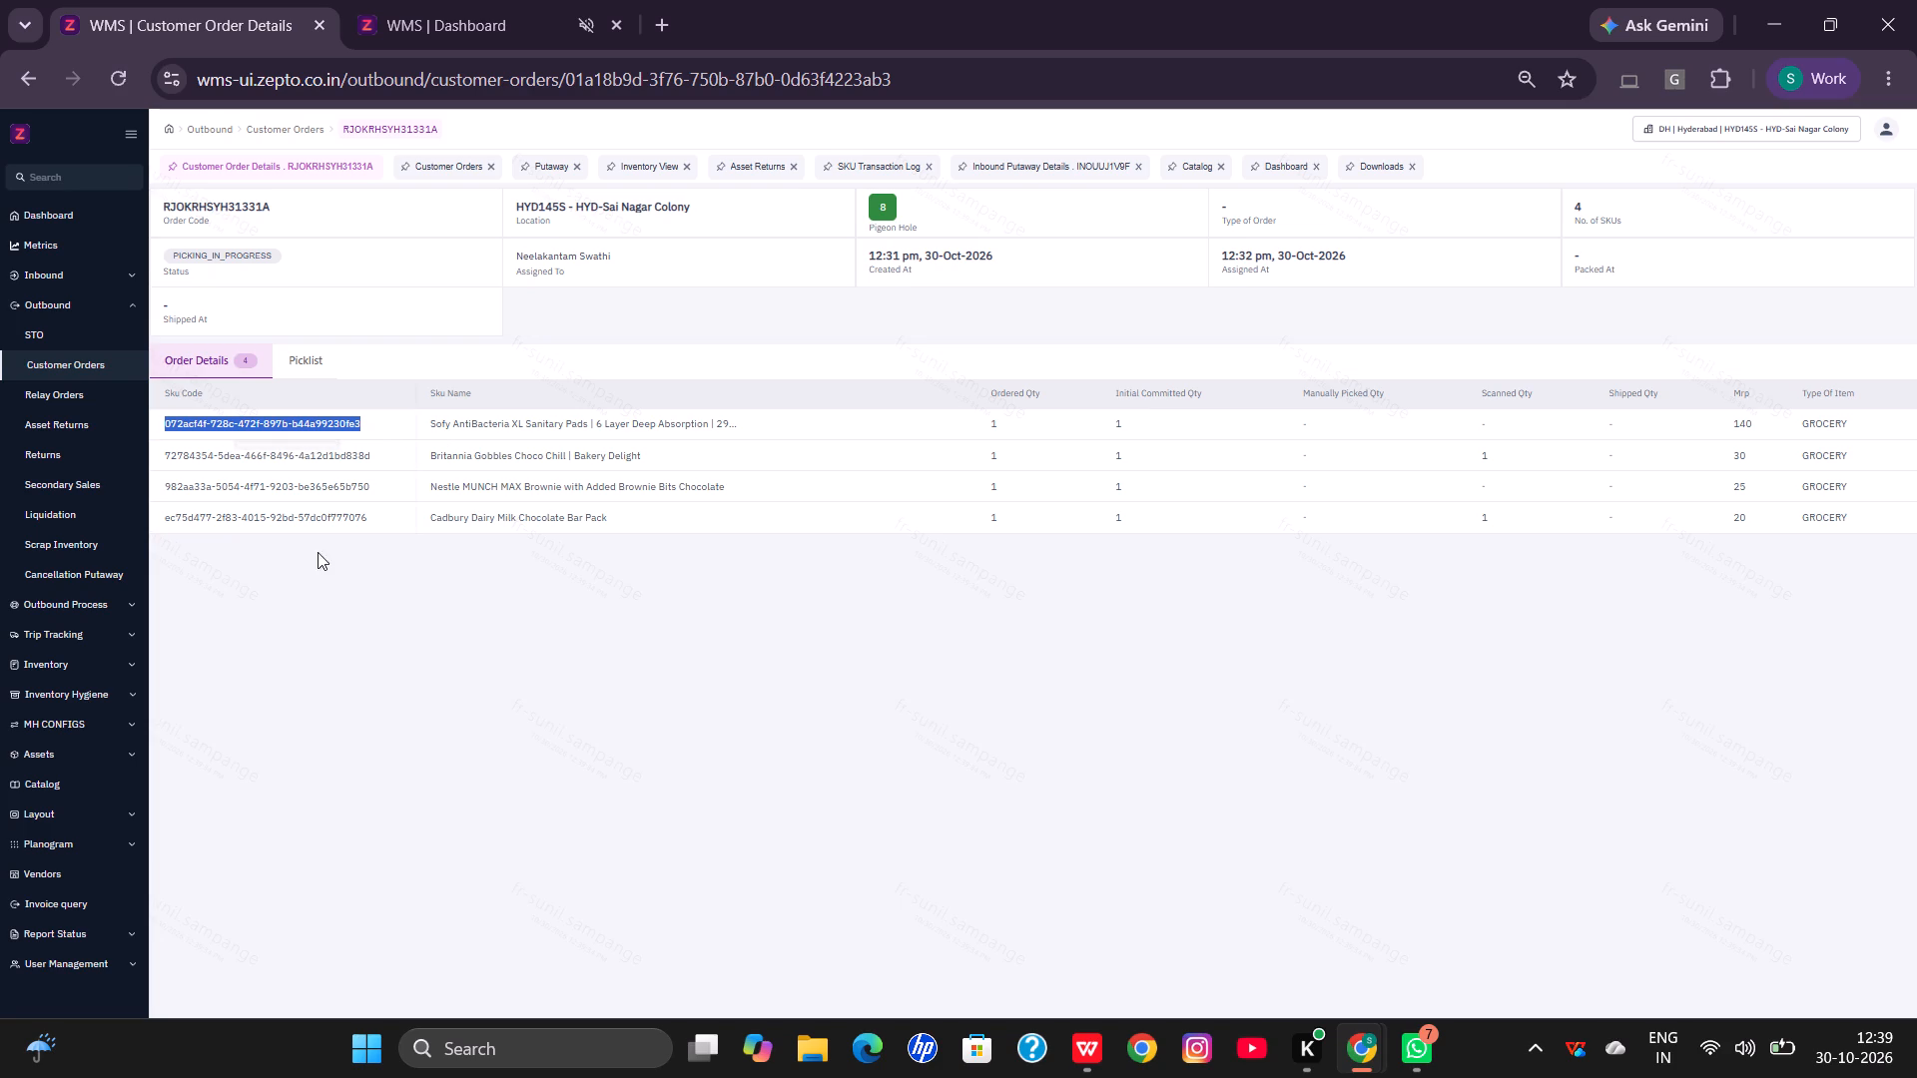
{"action": "left_click", "coordinate": [99, 647]}
{"action": "left_click", "coordinate": [89, 730]}
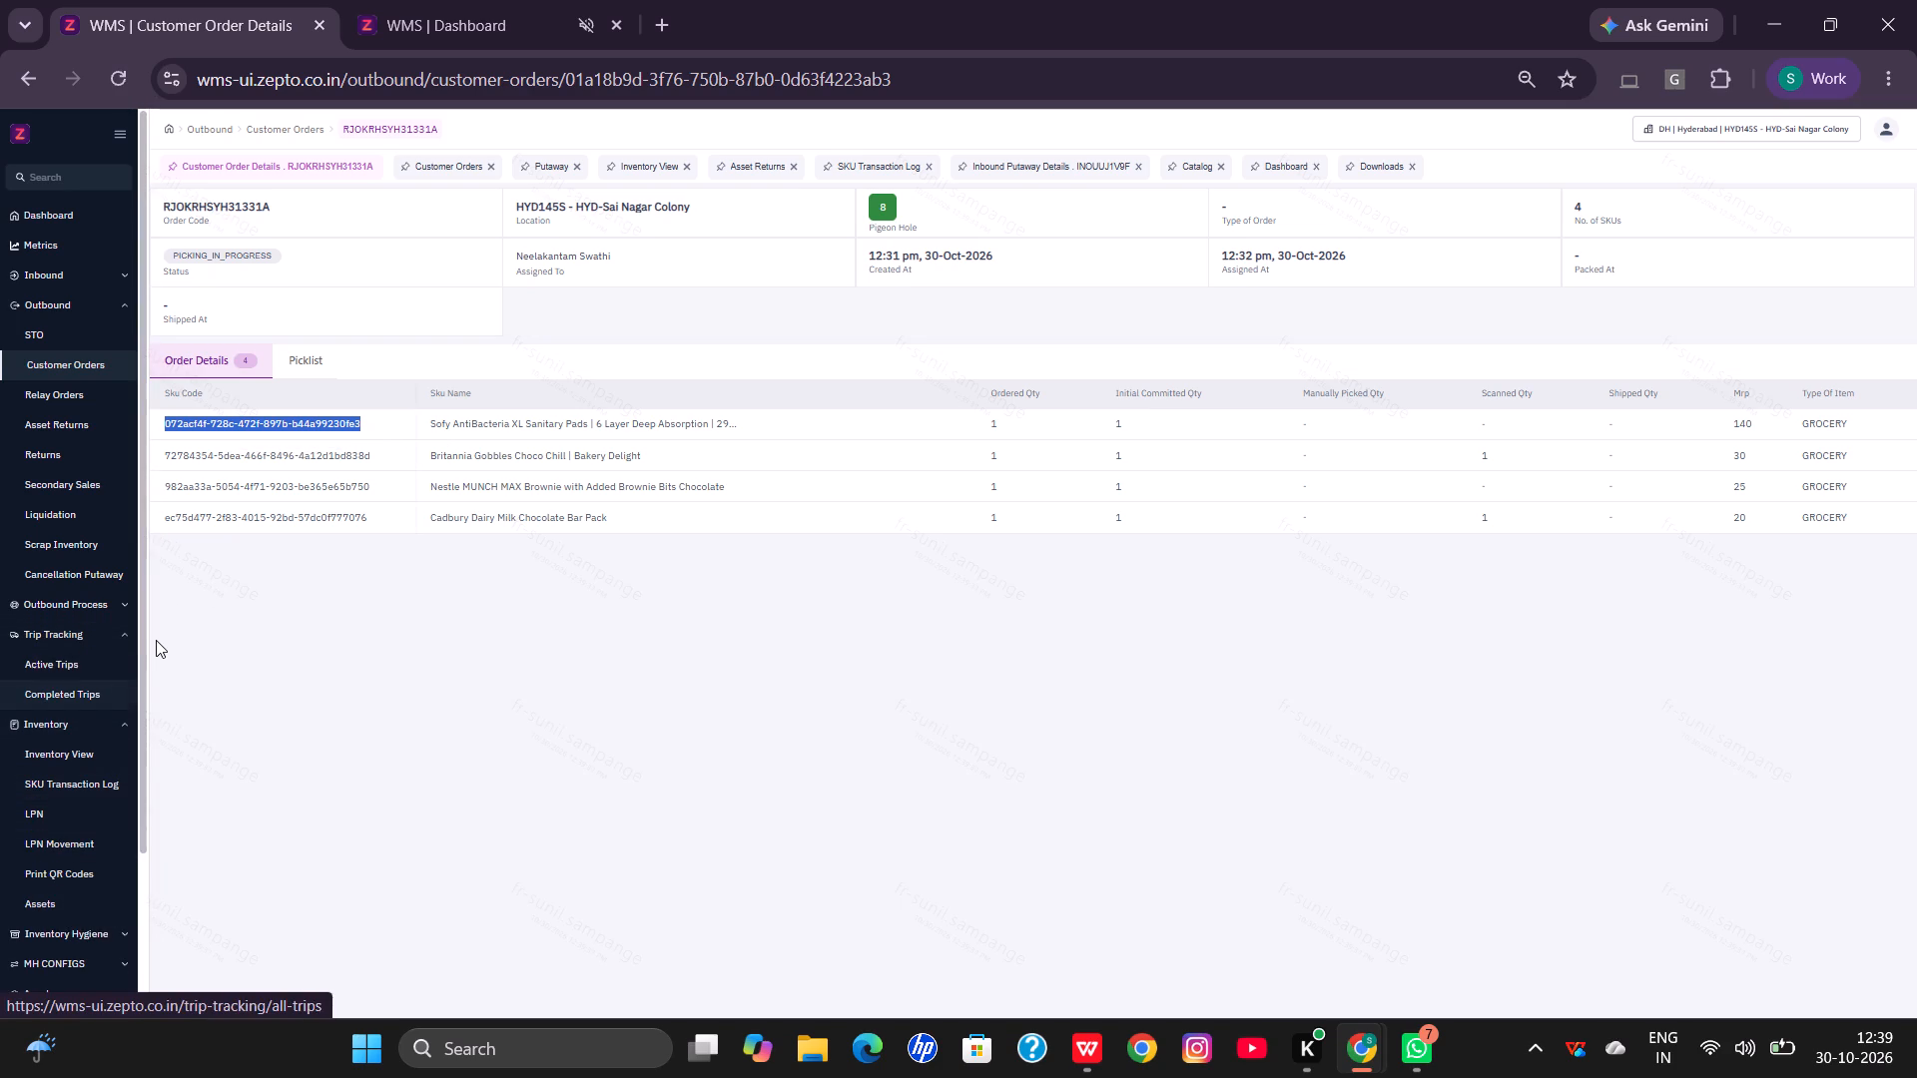
{"action": "key", "text": "ctrl+c"}
{"action": "key", "text": "ctrl+c"}
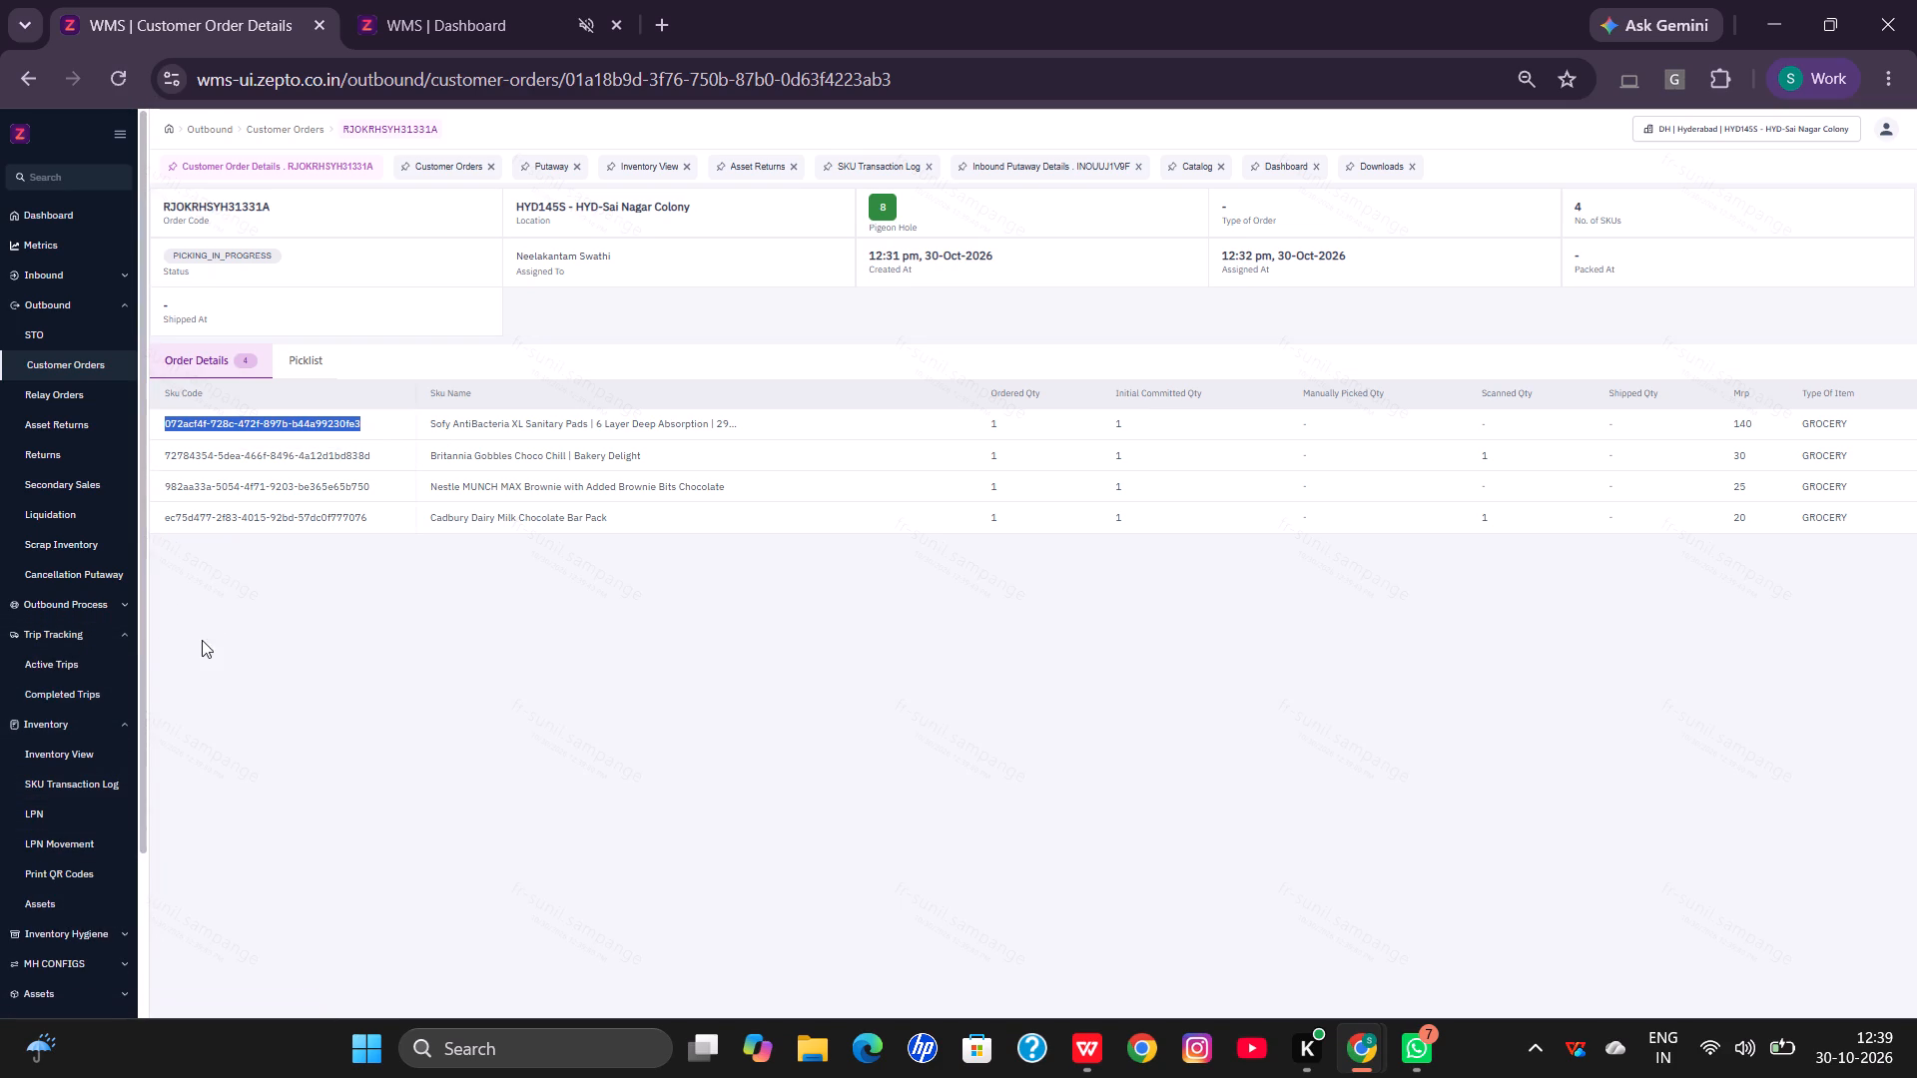
Filter the SKU Transaction Log by the copied SKU code 072acf4f-728c-472f-897b-b44a99230fe3.
{"action": "left_click", "coordinate": [88, 782]}
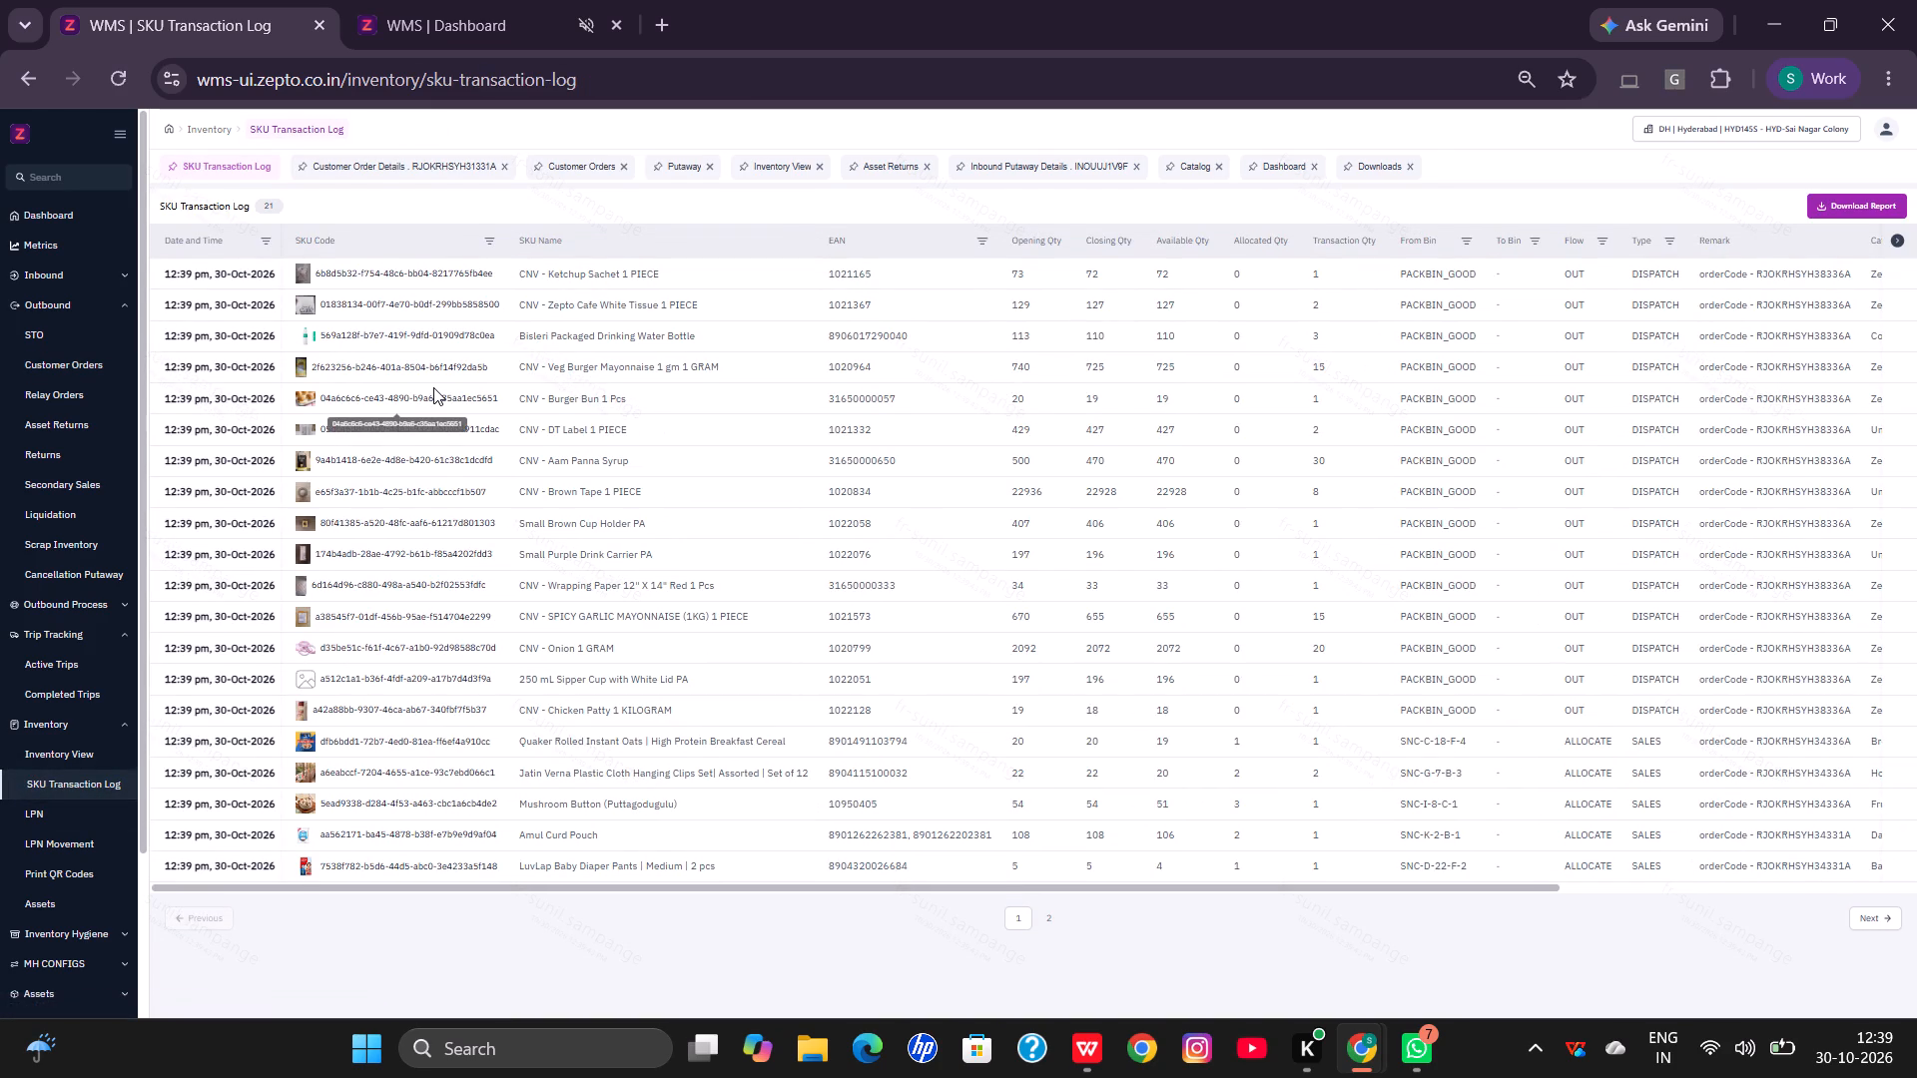
{"action": "left_click", "coordinate": [485, 240]}
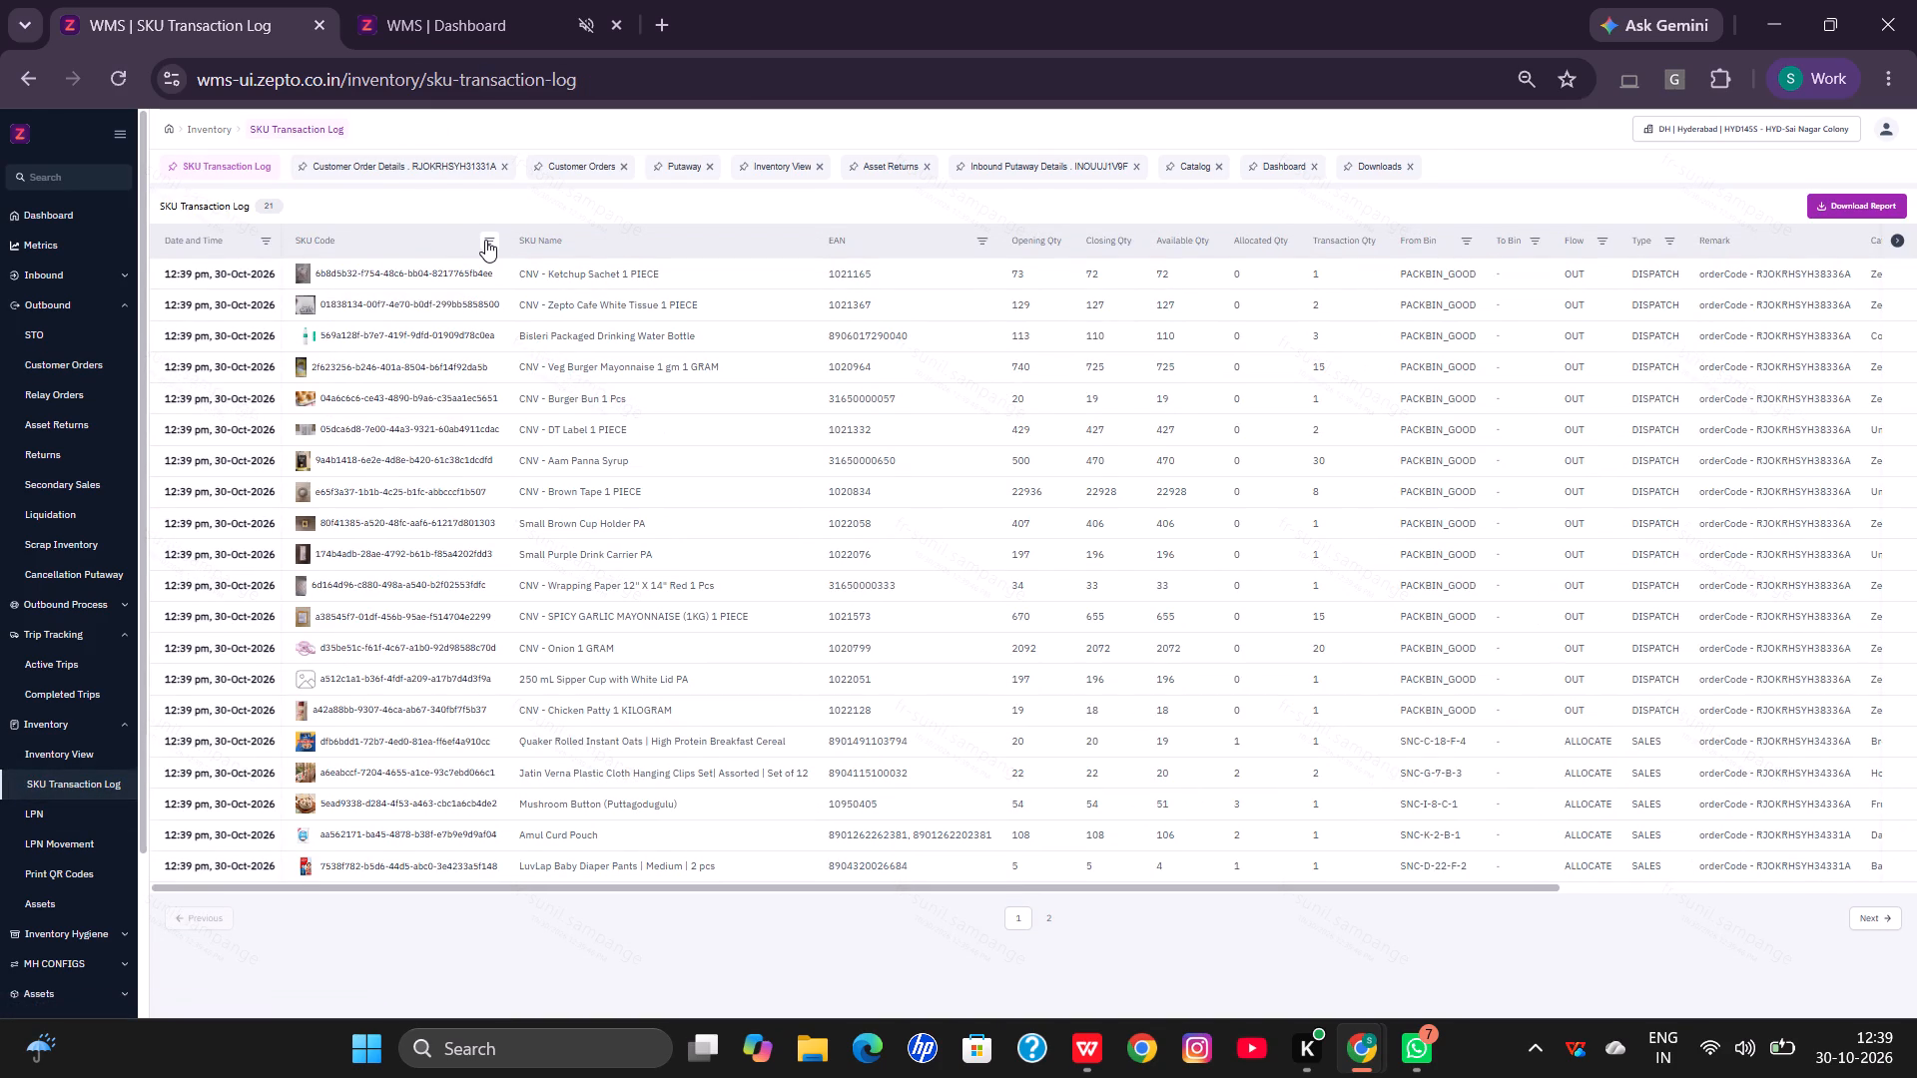
{"action": "key", "text": "ctrl+v"}
{"action": "key", "text": "plus"}
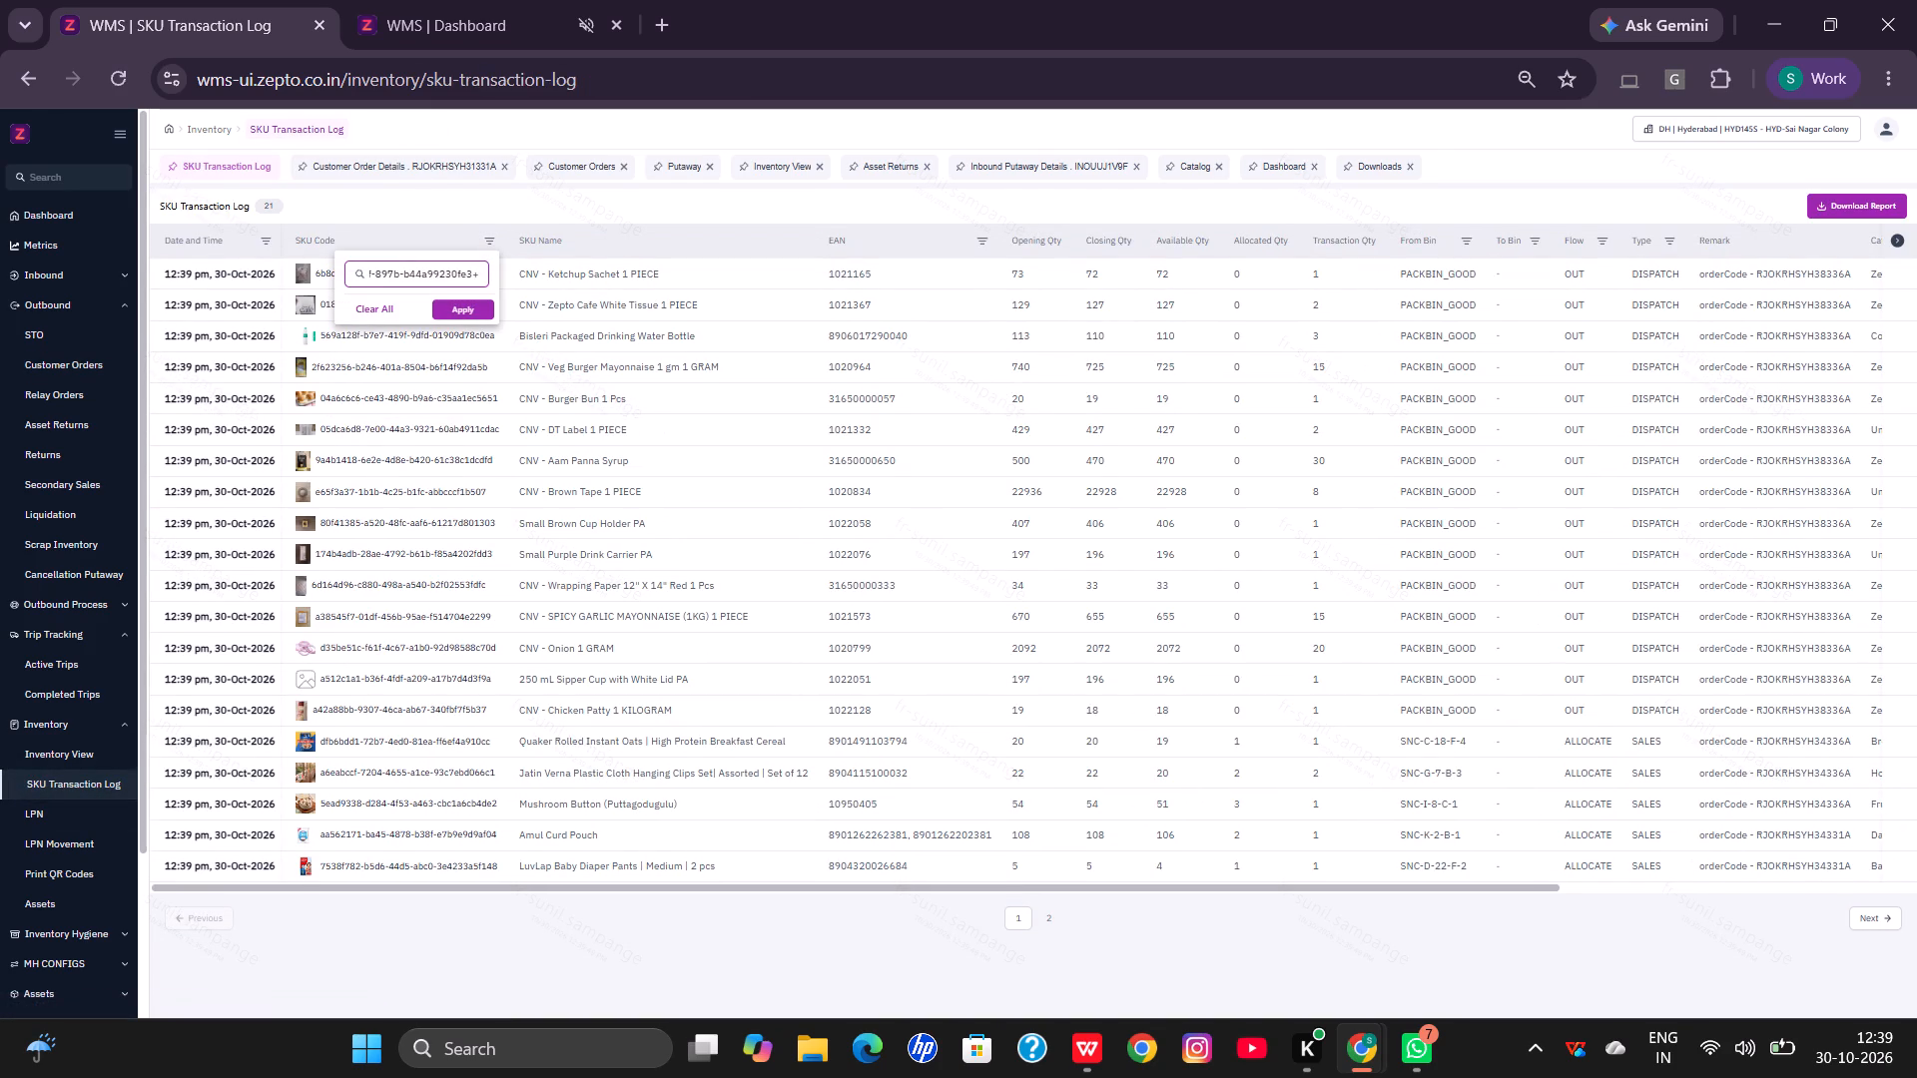
{"action": "key", "text": "BackSpace"}
{"action": "key", "text": "Return"}
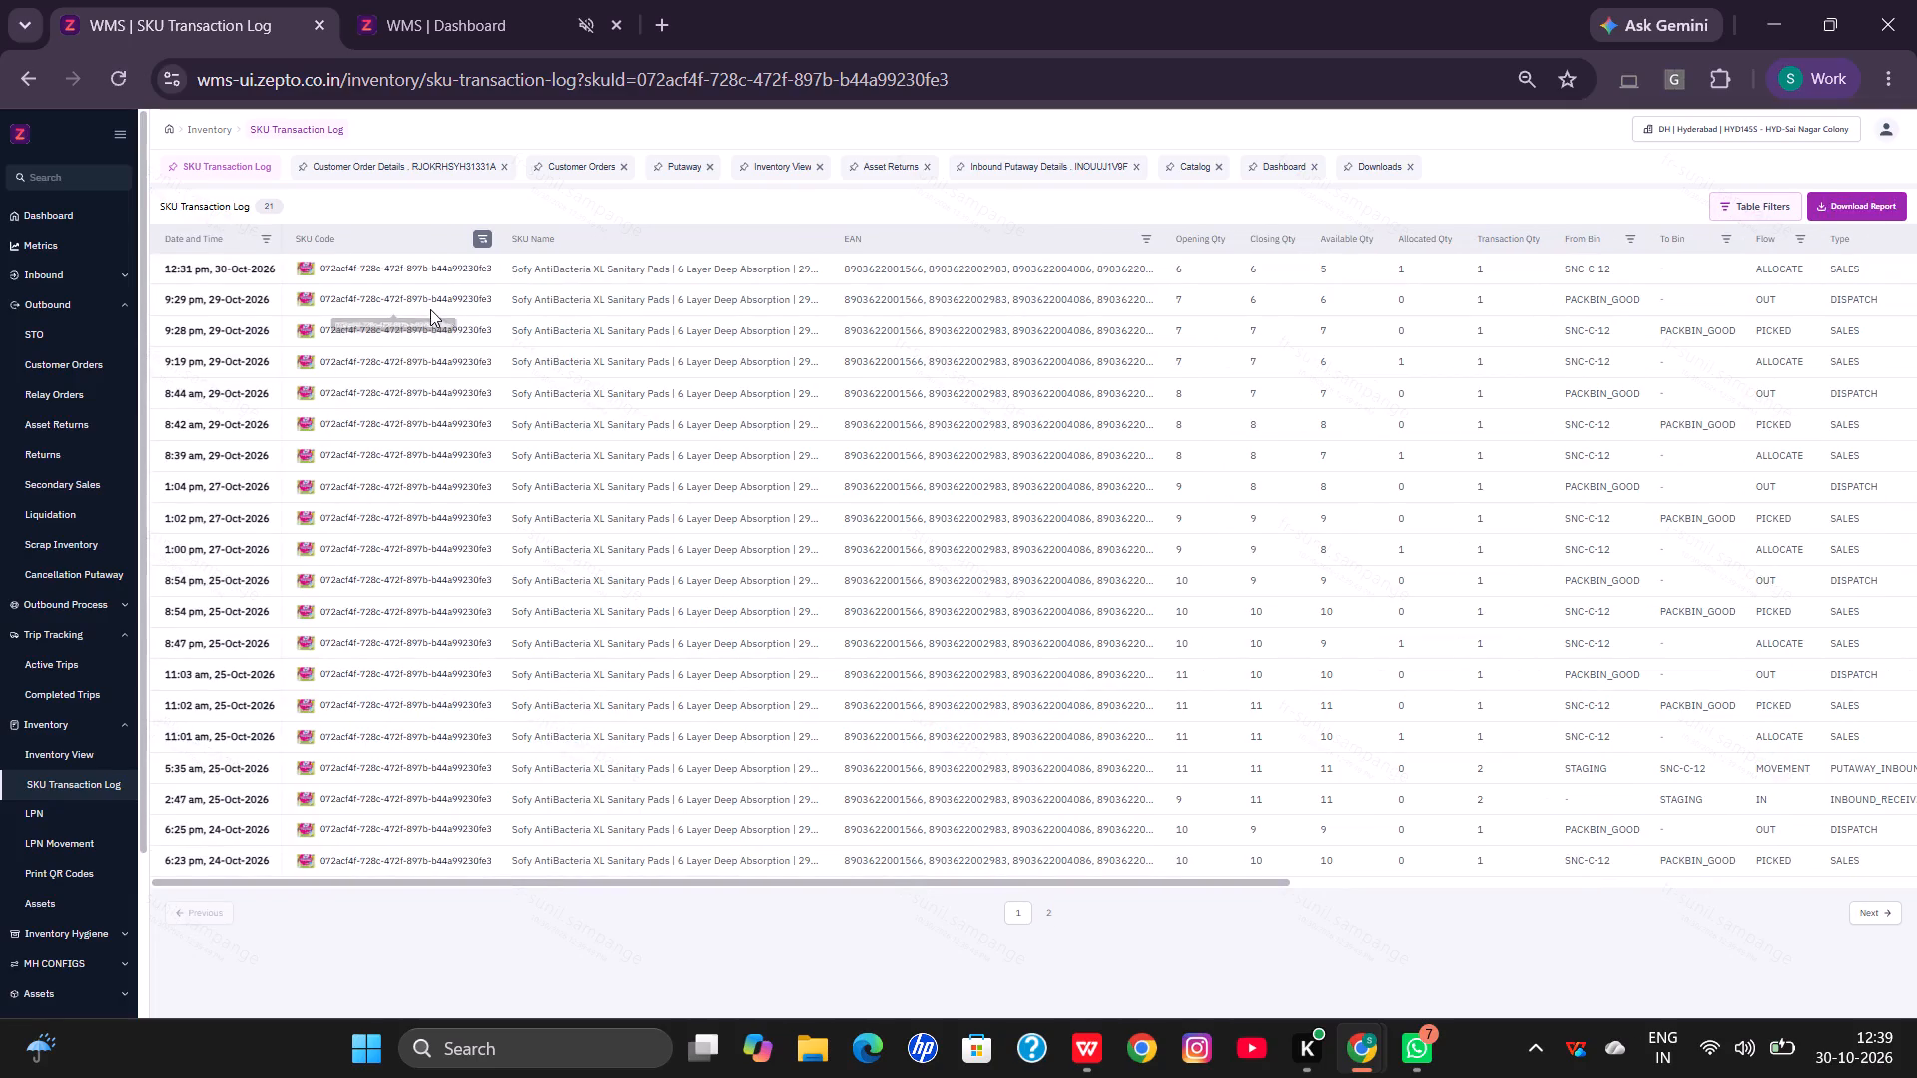
Examine the filtered SKU's transaction history, including its quantities, bins, flow types, remarks and user columns.
{"action": "scroll", "coordinate": [1069, 487], "scroll_direction": "left", "scroll_amount": 1}
{"action": "scroll", "coordinate": [1212, 552], "scroll_direction": "left", "scroll_amount": 1}
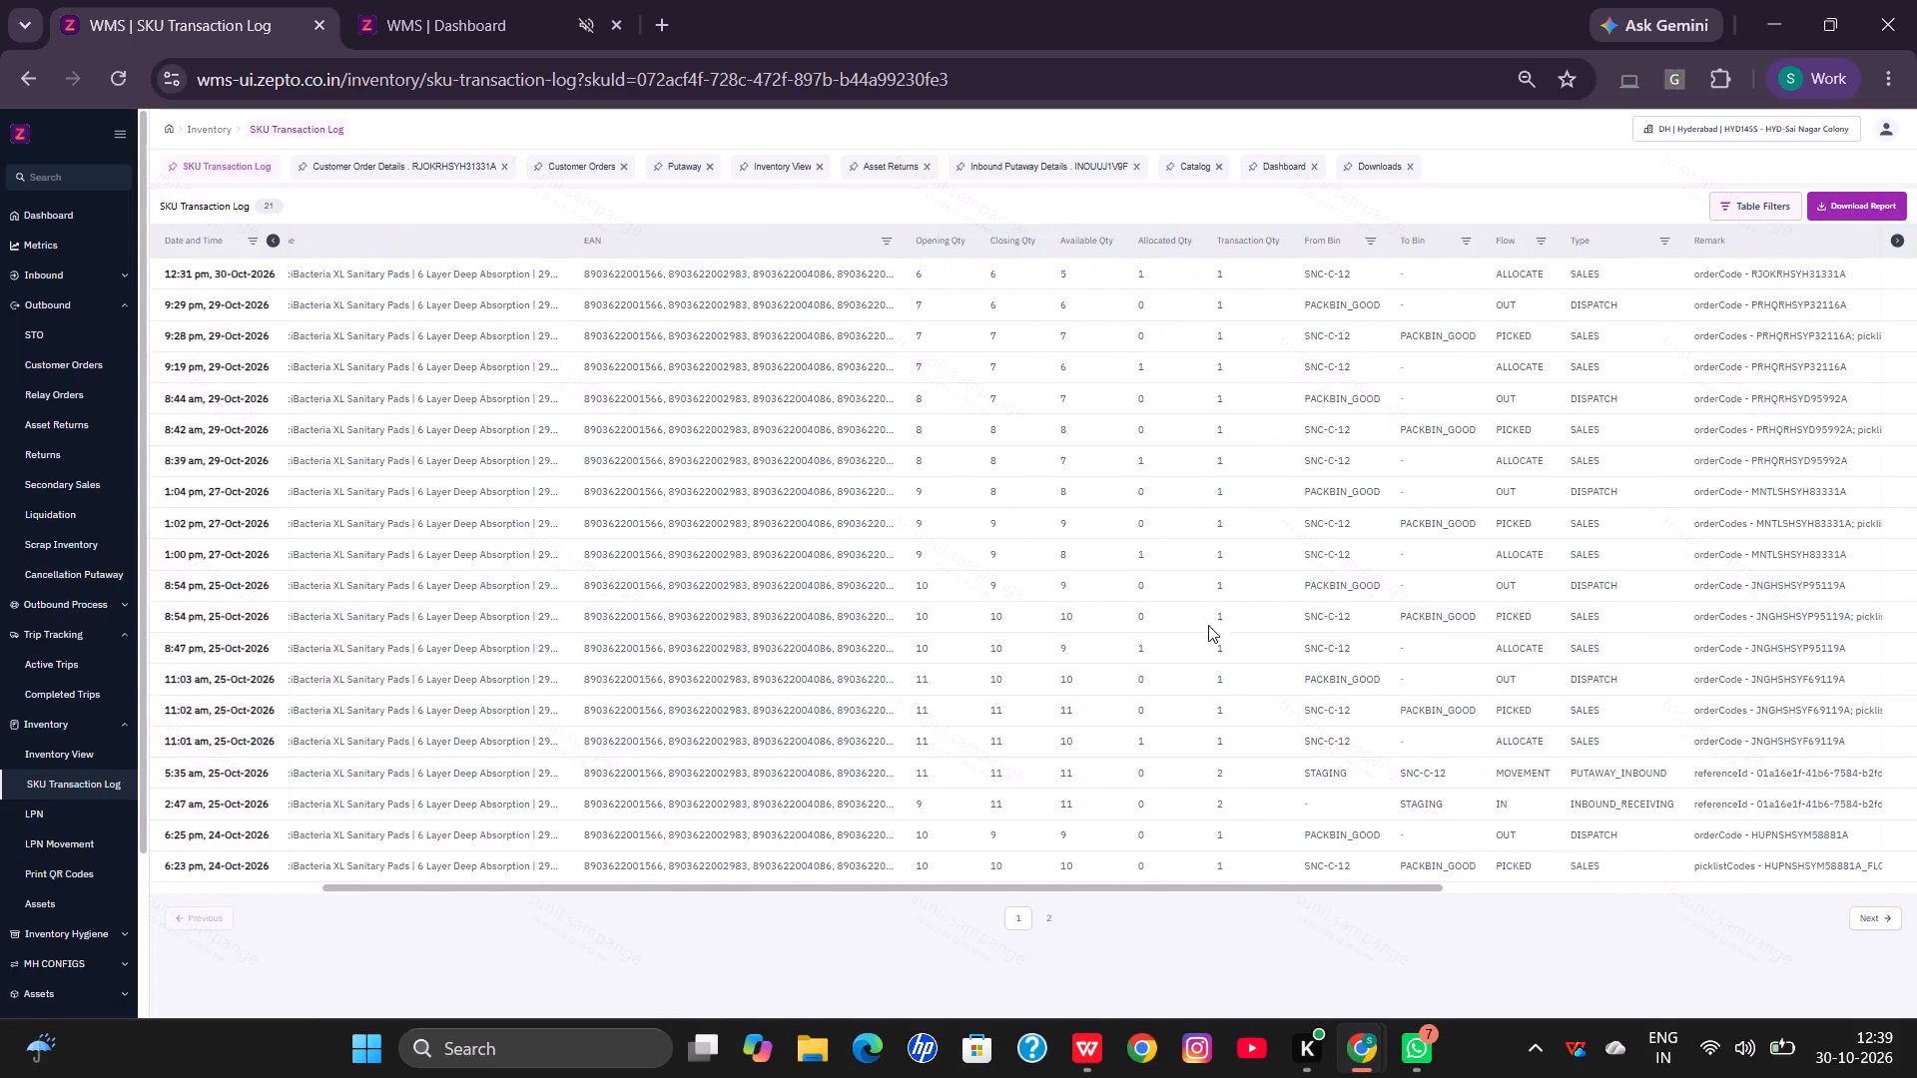
{"action": "scroll", "coordinate": [1199, 644], "scroll_direction": "down", "scroll_amount": 1}
{"action": "scroll", "coordinate": [1248, 647], "scroll_direction": "left", "scroll_amount": 3}
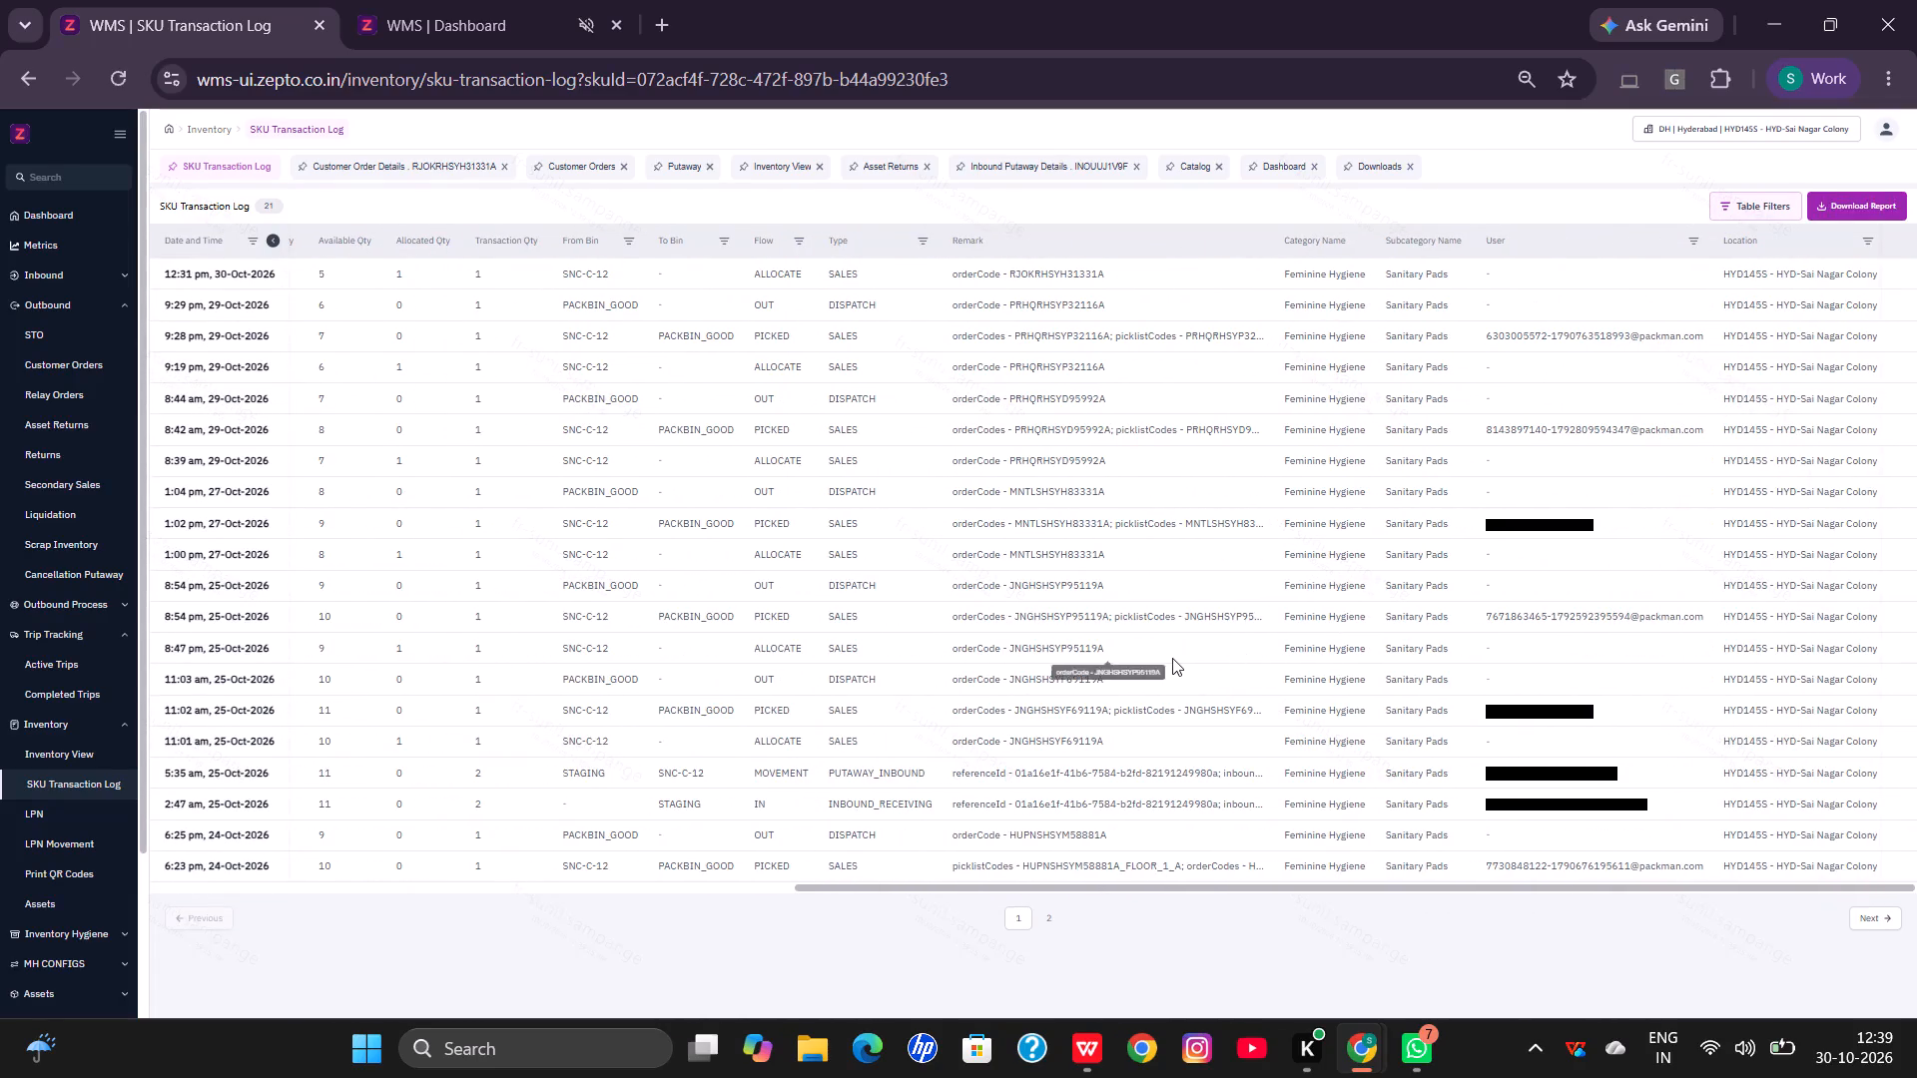
{"action": "scroll", "coordinate": [1172, 658], "scroll_direction": "down", "scroll_amount": 1}
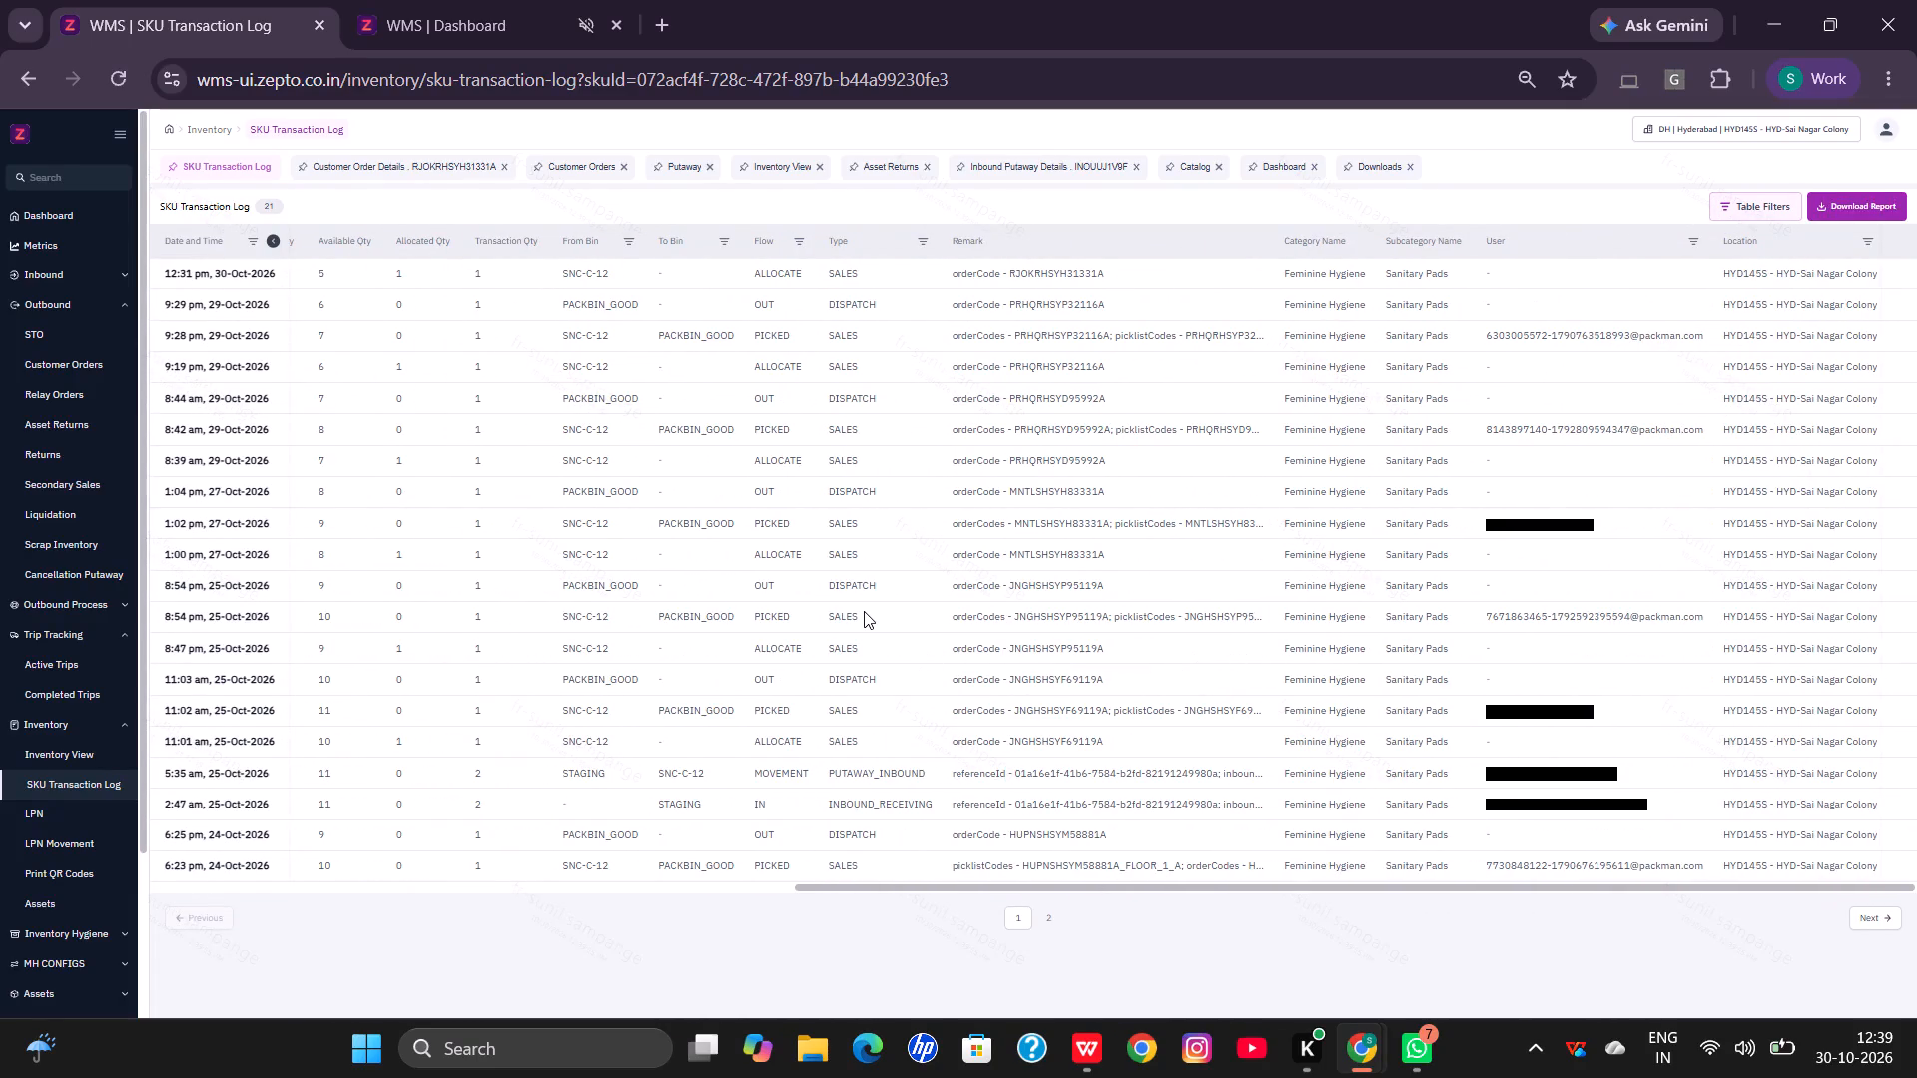
{"action": "scroll", "coordinate": [864, 611], "scroll_direction": "right", "scroll_amount": 1}
{"action": "scroll", "coordinate": [950, 635], "scroll_direction": "right", "scroll_amount": 1}
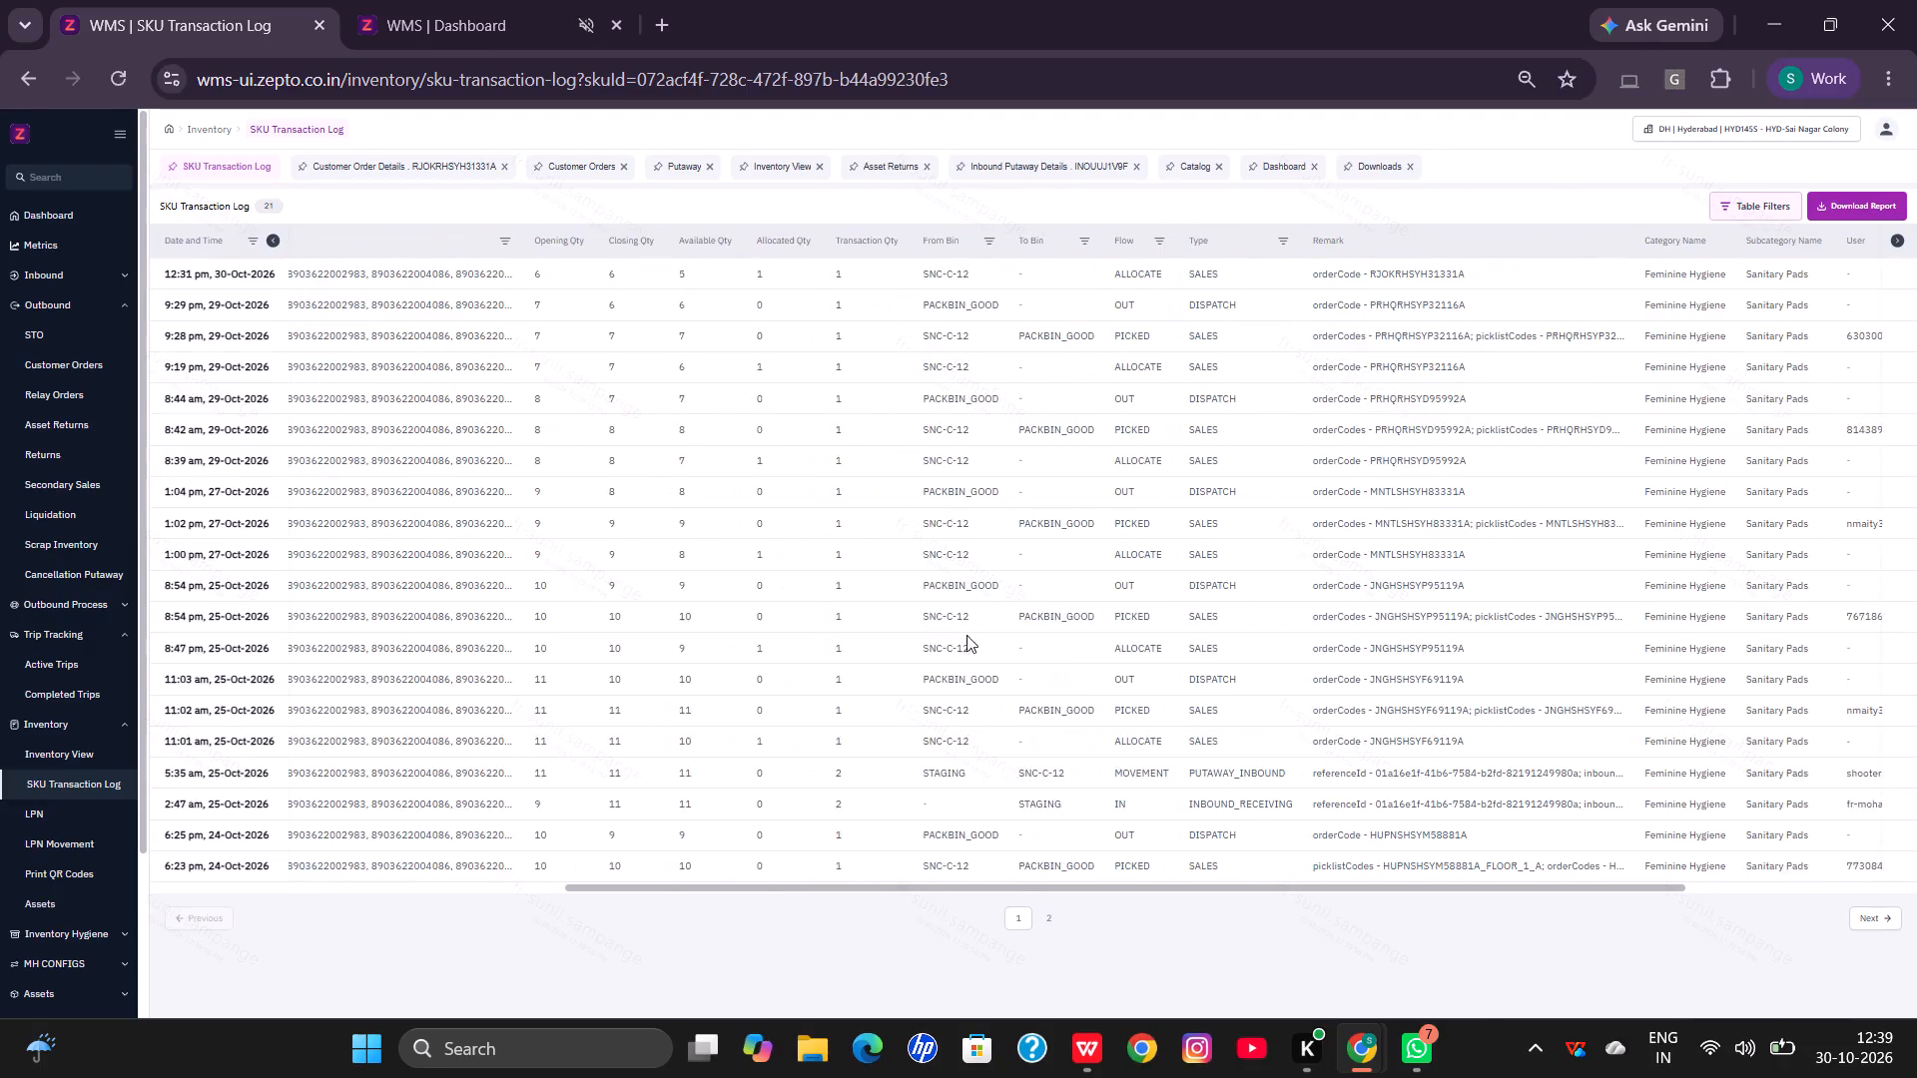
{"action": "scroll", "coordinate": [1143, 613], "scroll_direction": "right", "scroll_amount": 3}
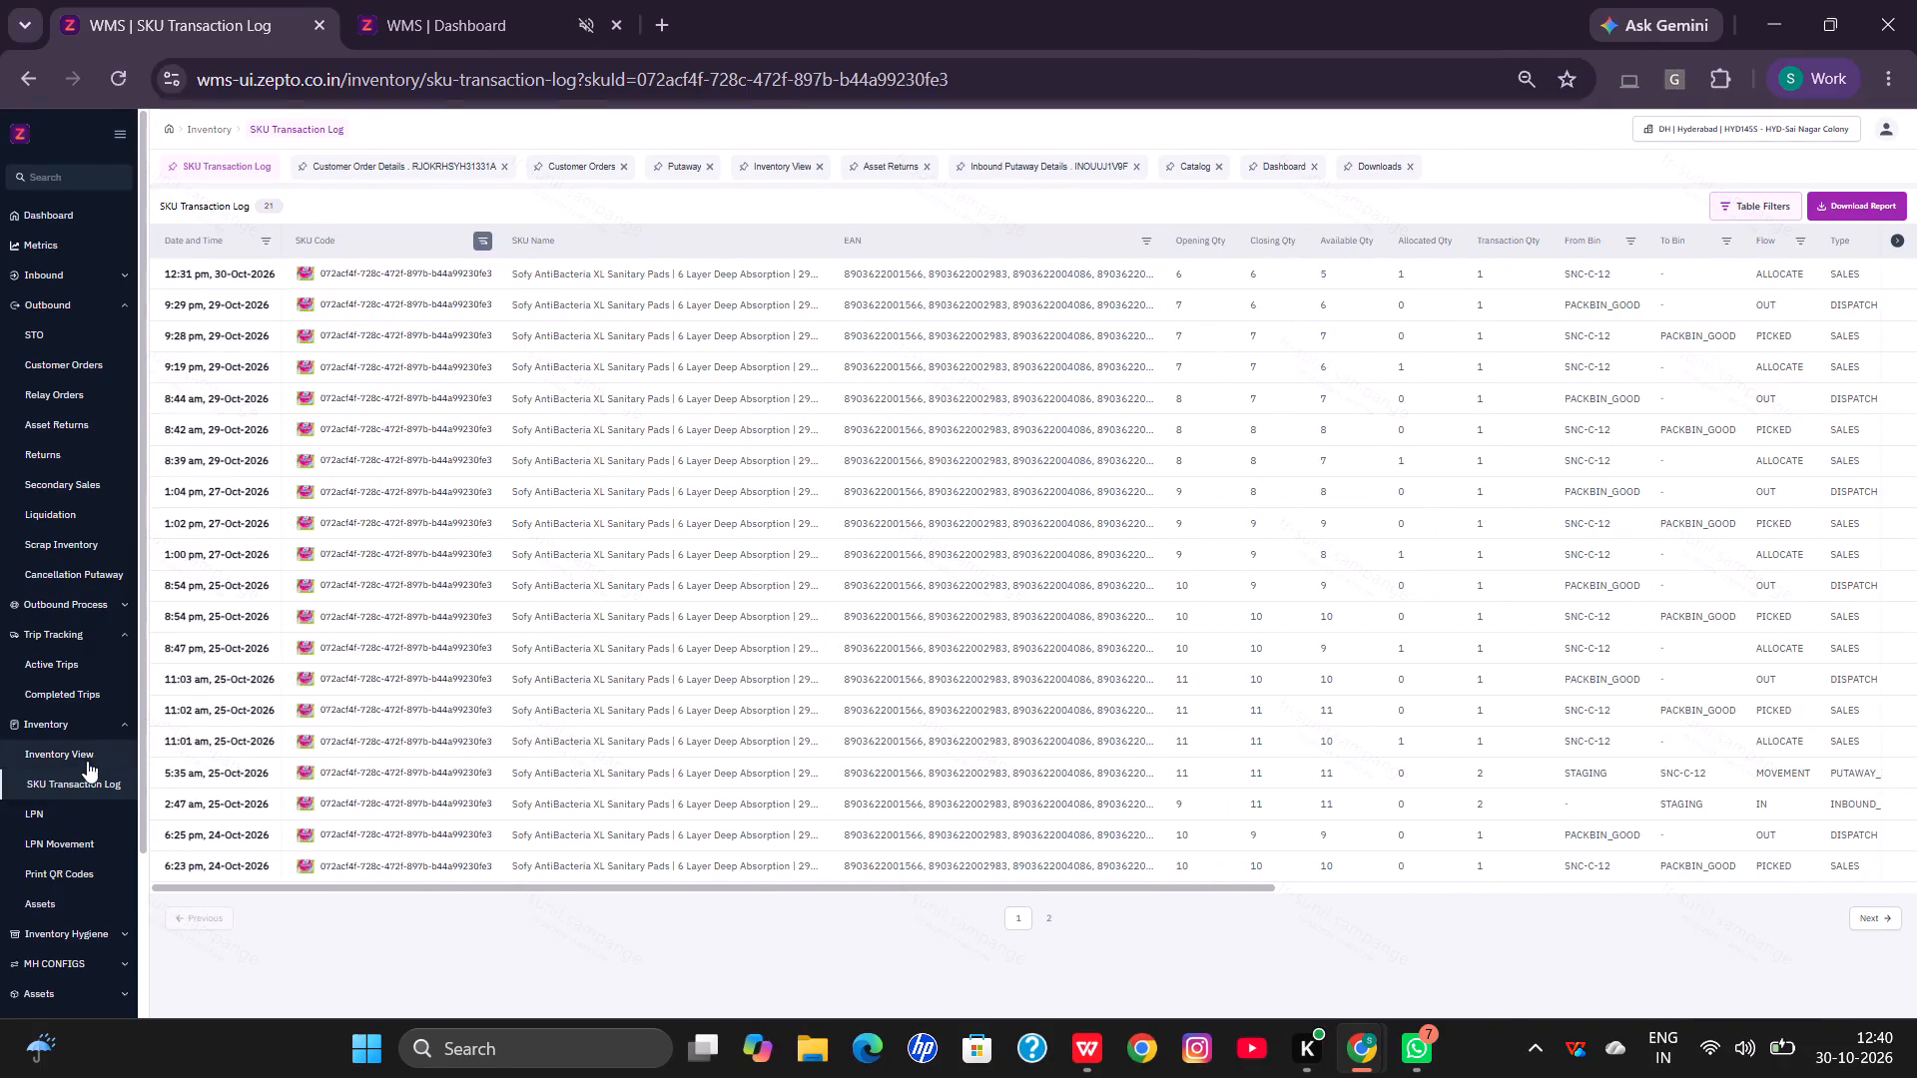
Look up the copied sanitary pads SKU code in the SKU BIN LPN inventory view to check its bin stock.
{"action": "left_click", "coordinate": [75, 756]}
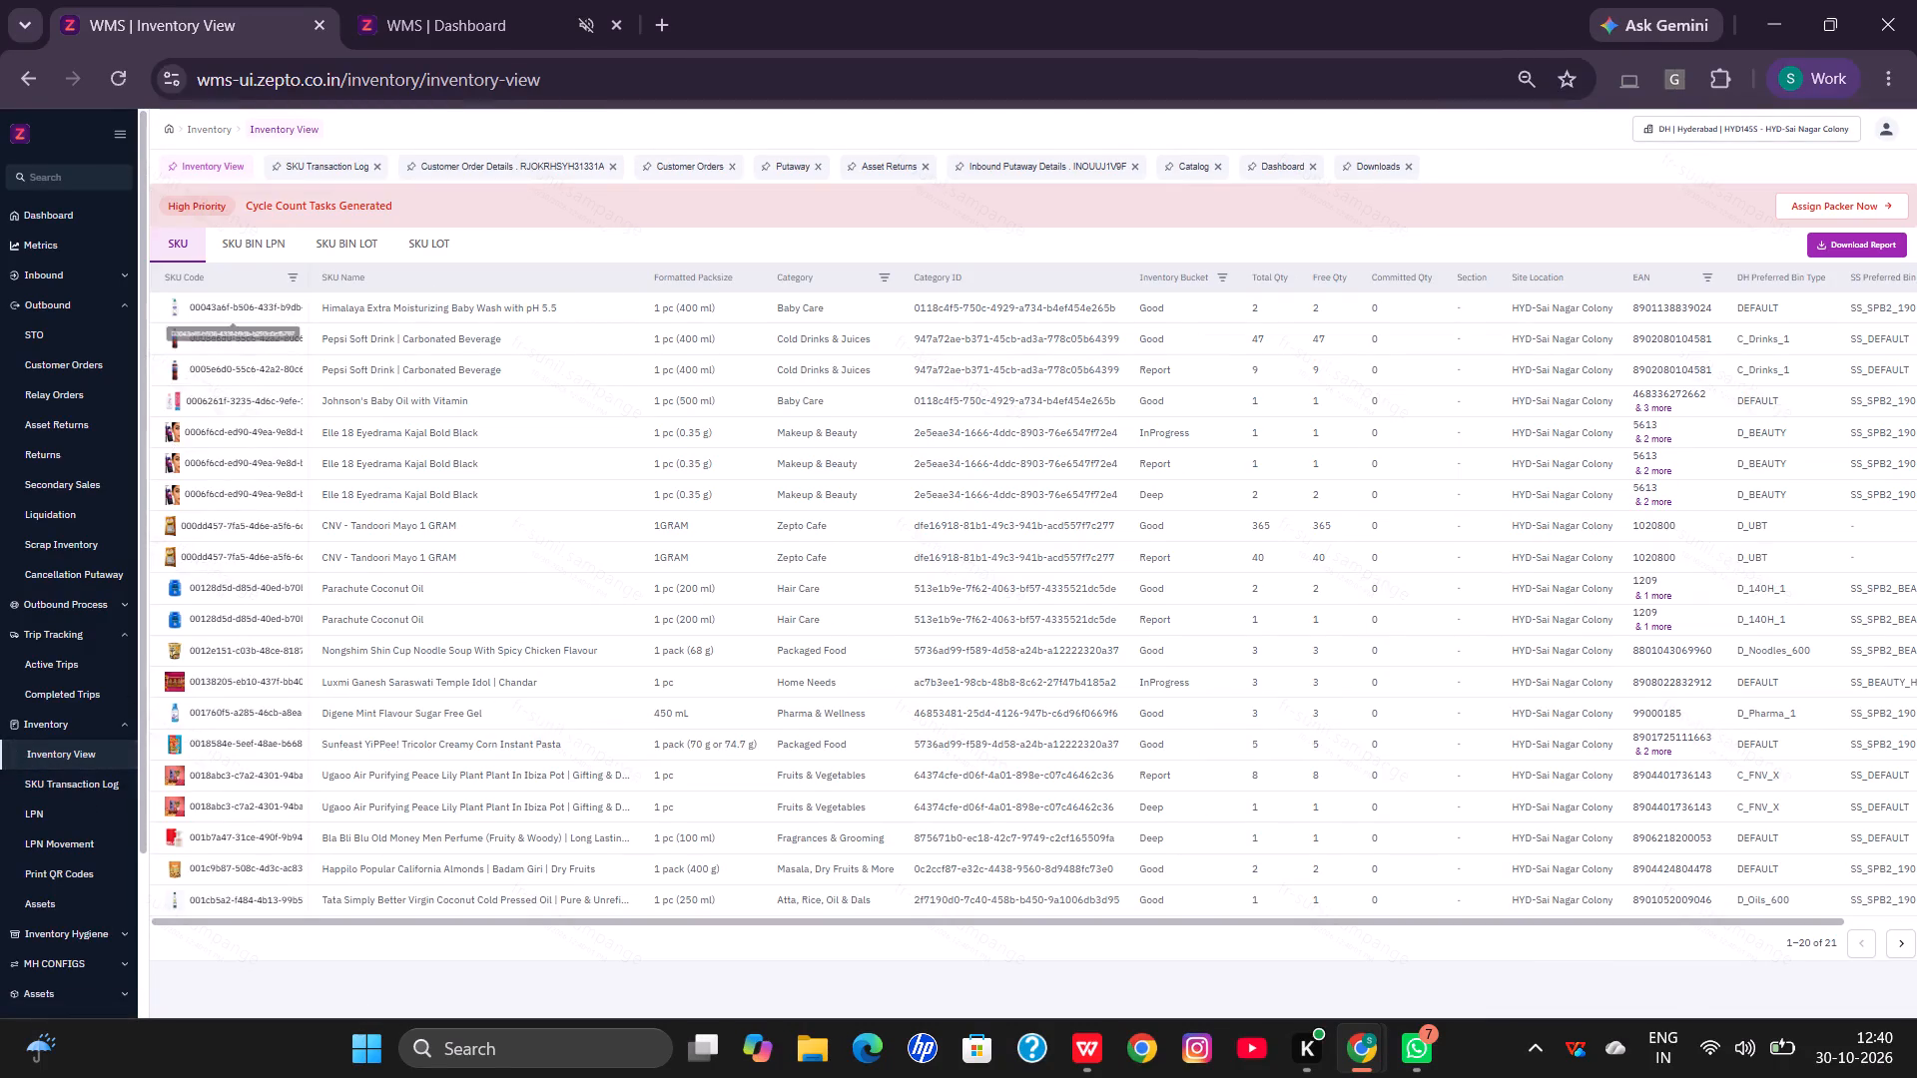
{"action": "left_click", "coordinate": [267, 245]}
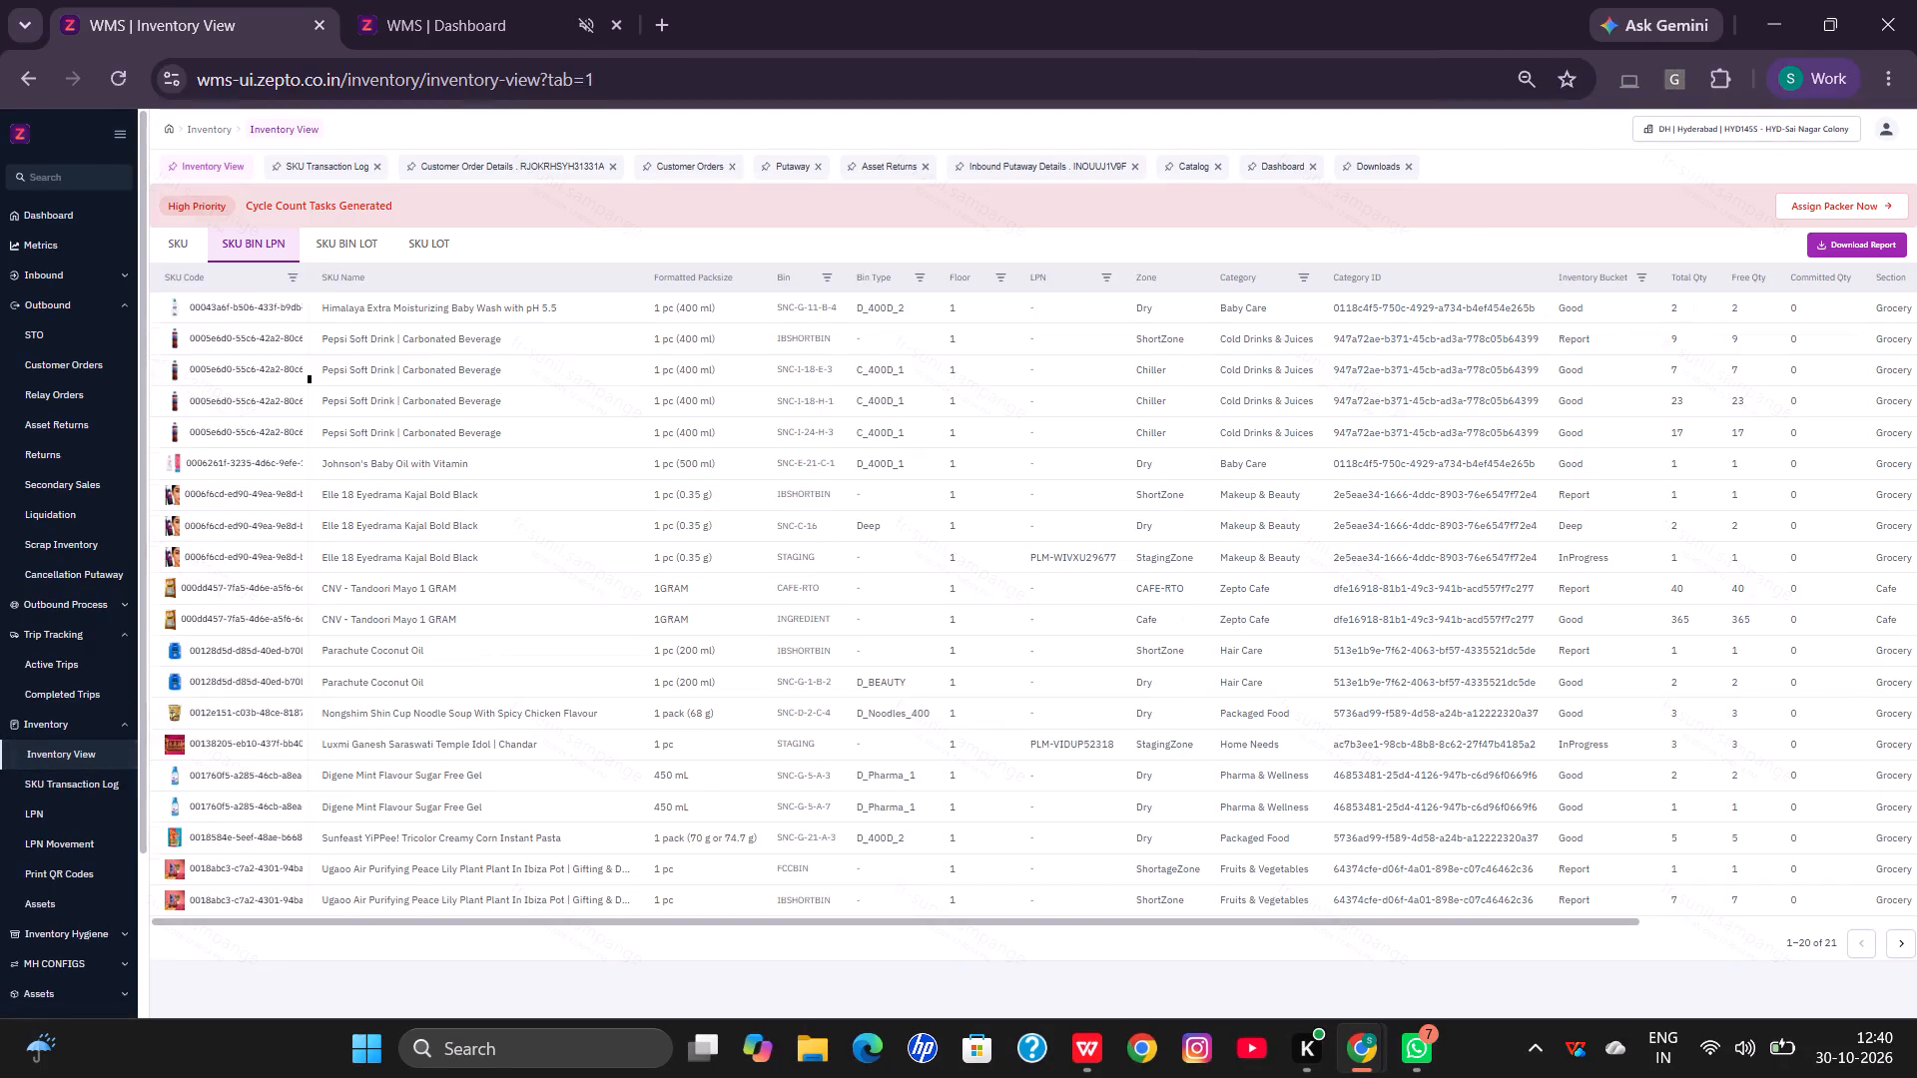
{"action": "left_click", "coordinate": [297, 274]}
{"action": "key", "text": "ctrl+v"}
{"action": "key", "text": "Return"}
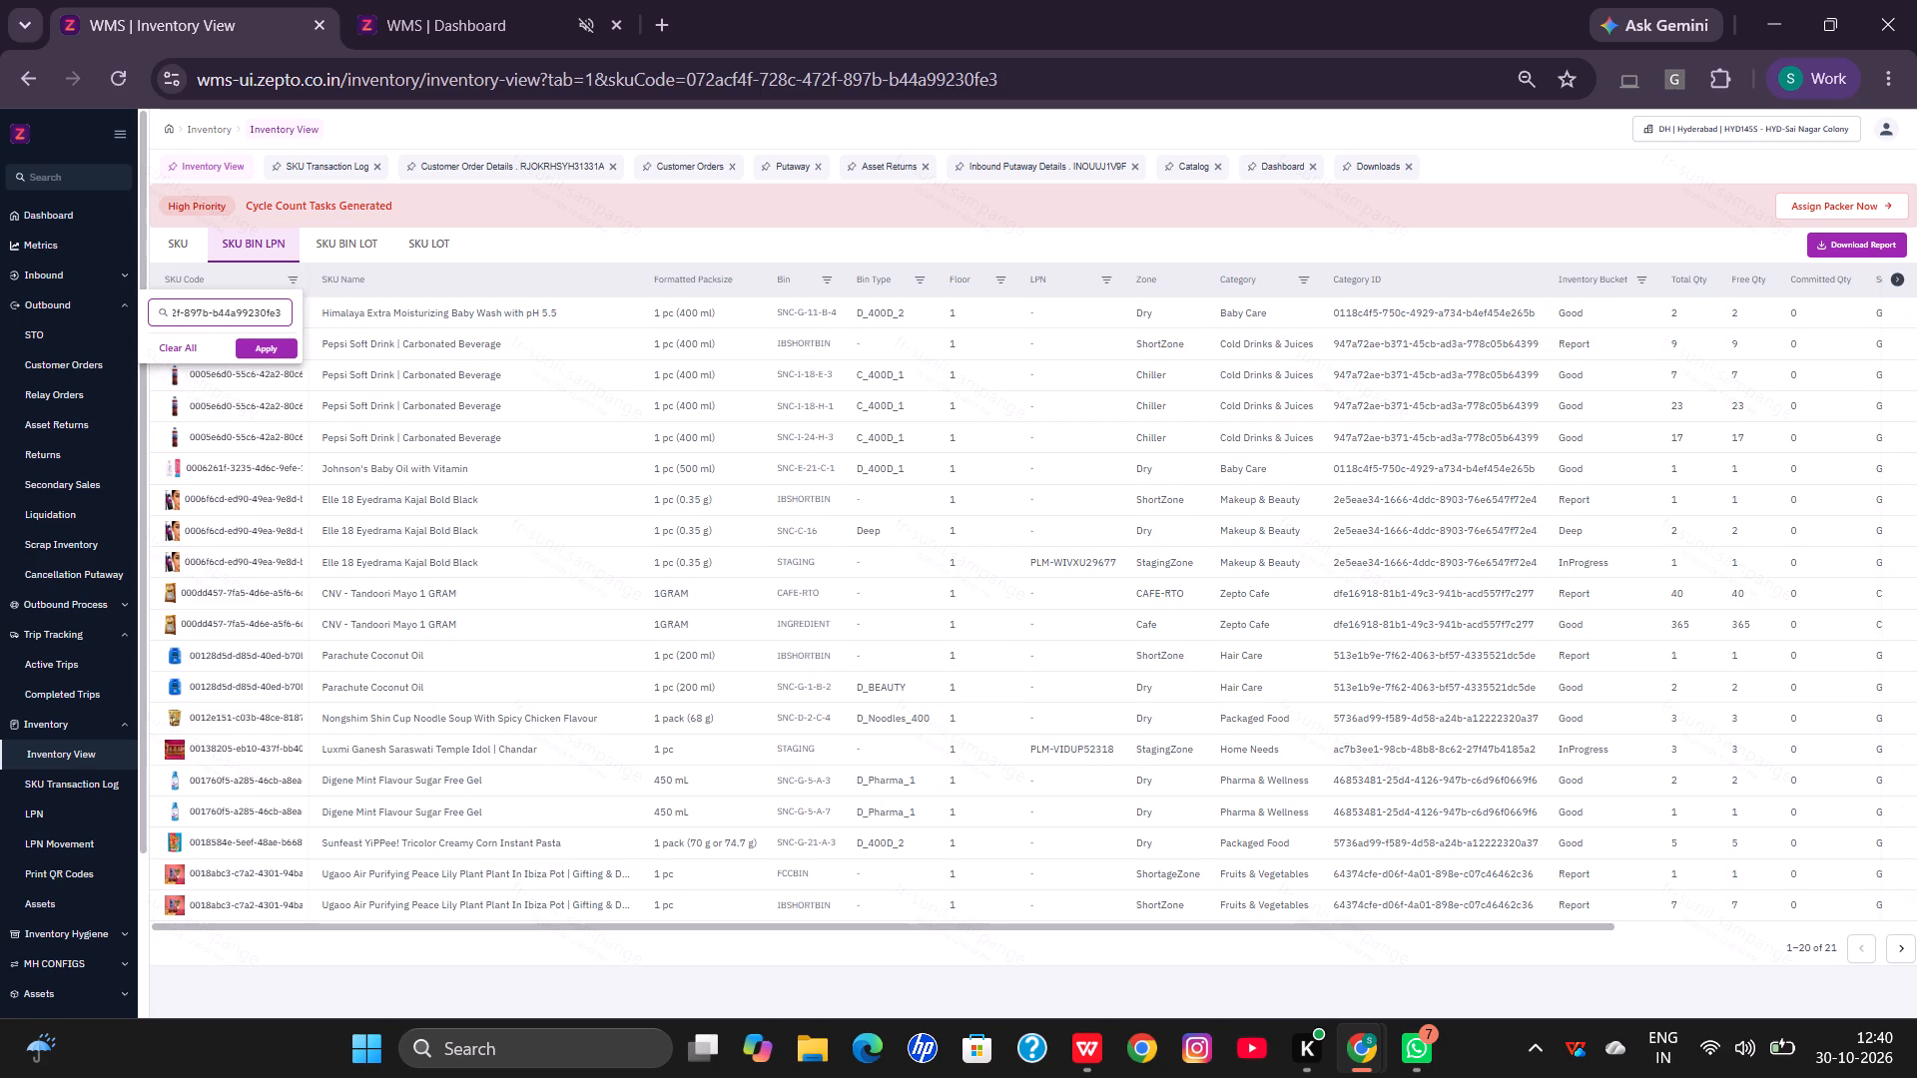
{"action": "scroll", "coordinate": [908, 388], "scroll_direction": "left", "scroll_amount": 1}
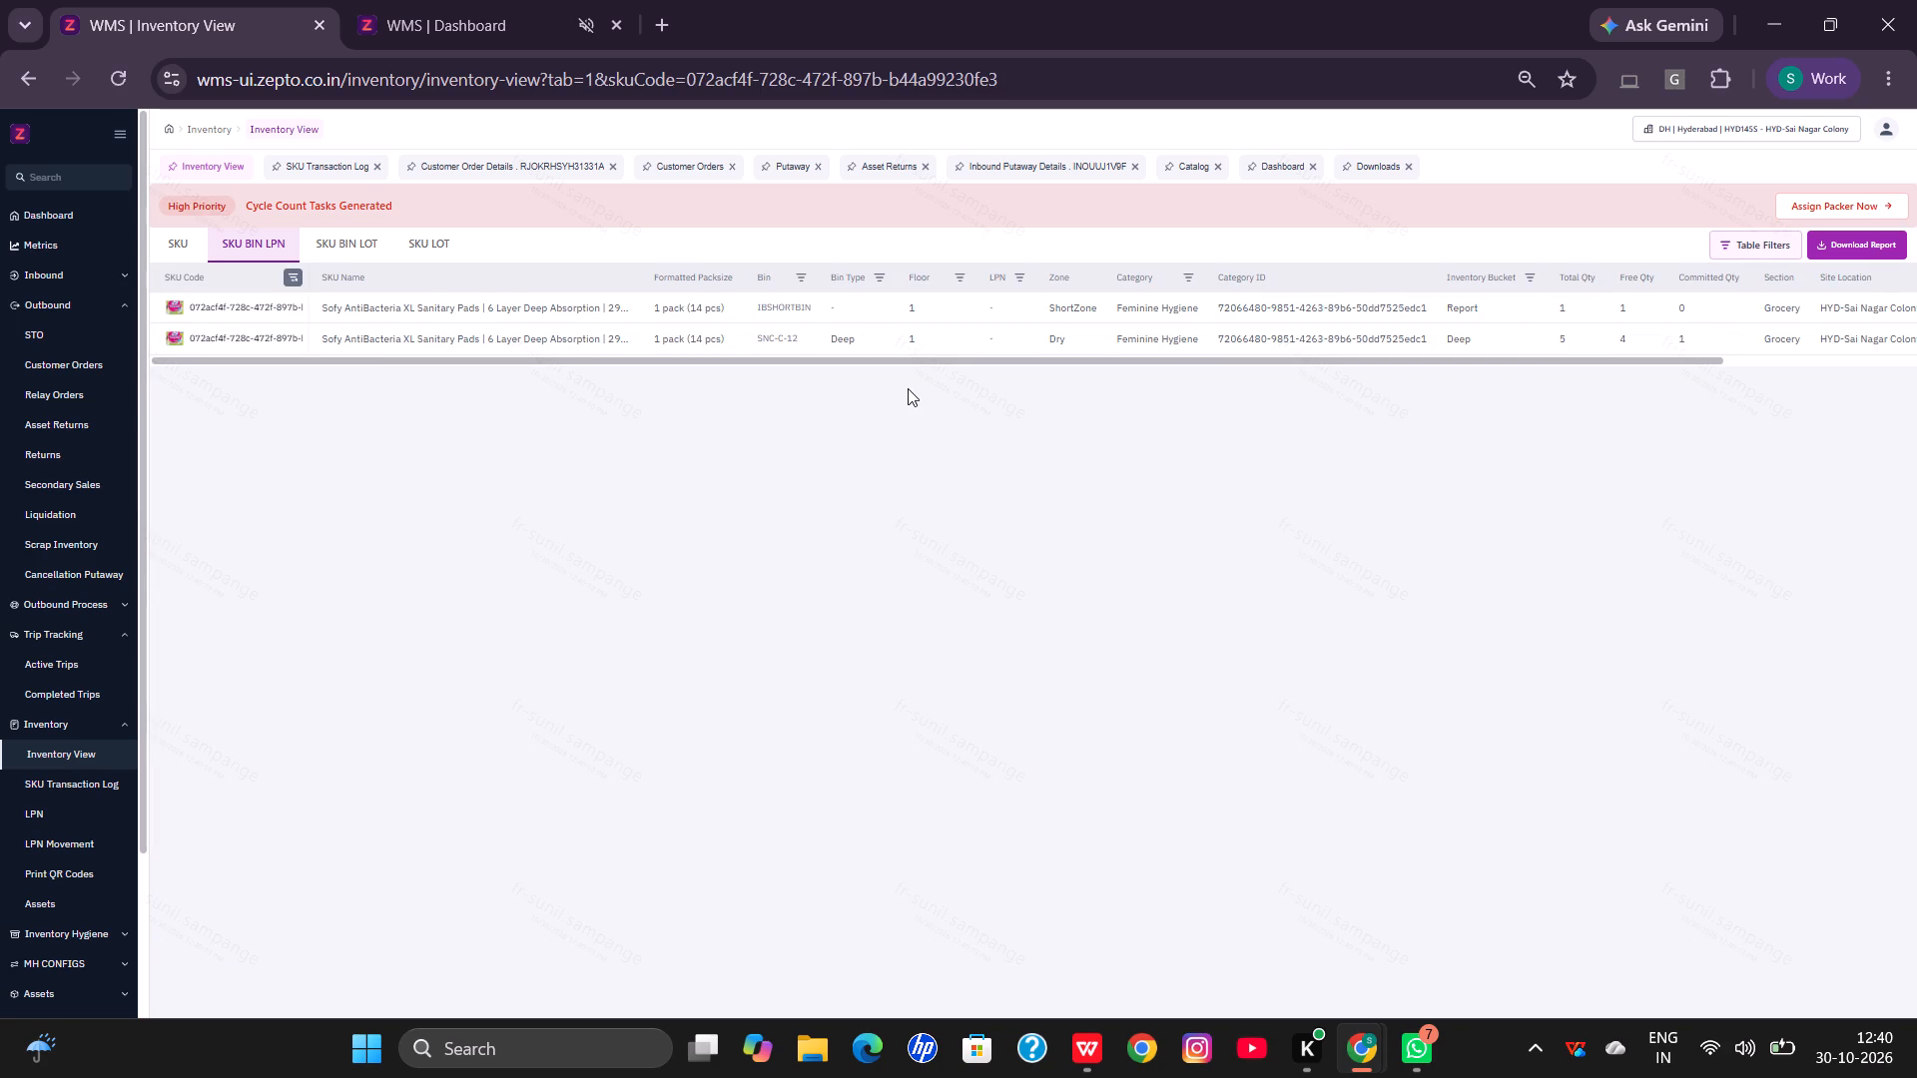
Open the inbound Putaway list and request the download of its PO report.
{"action": "left_click", "coordinate": [68, 263]}
{"action": "left_click", "coordinate": [64, 398]}
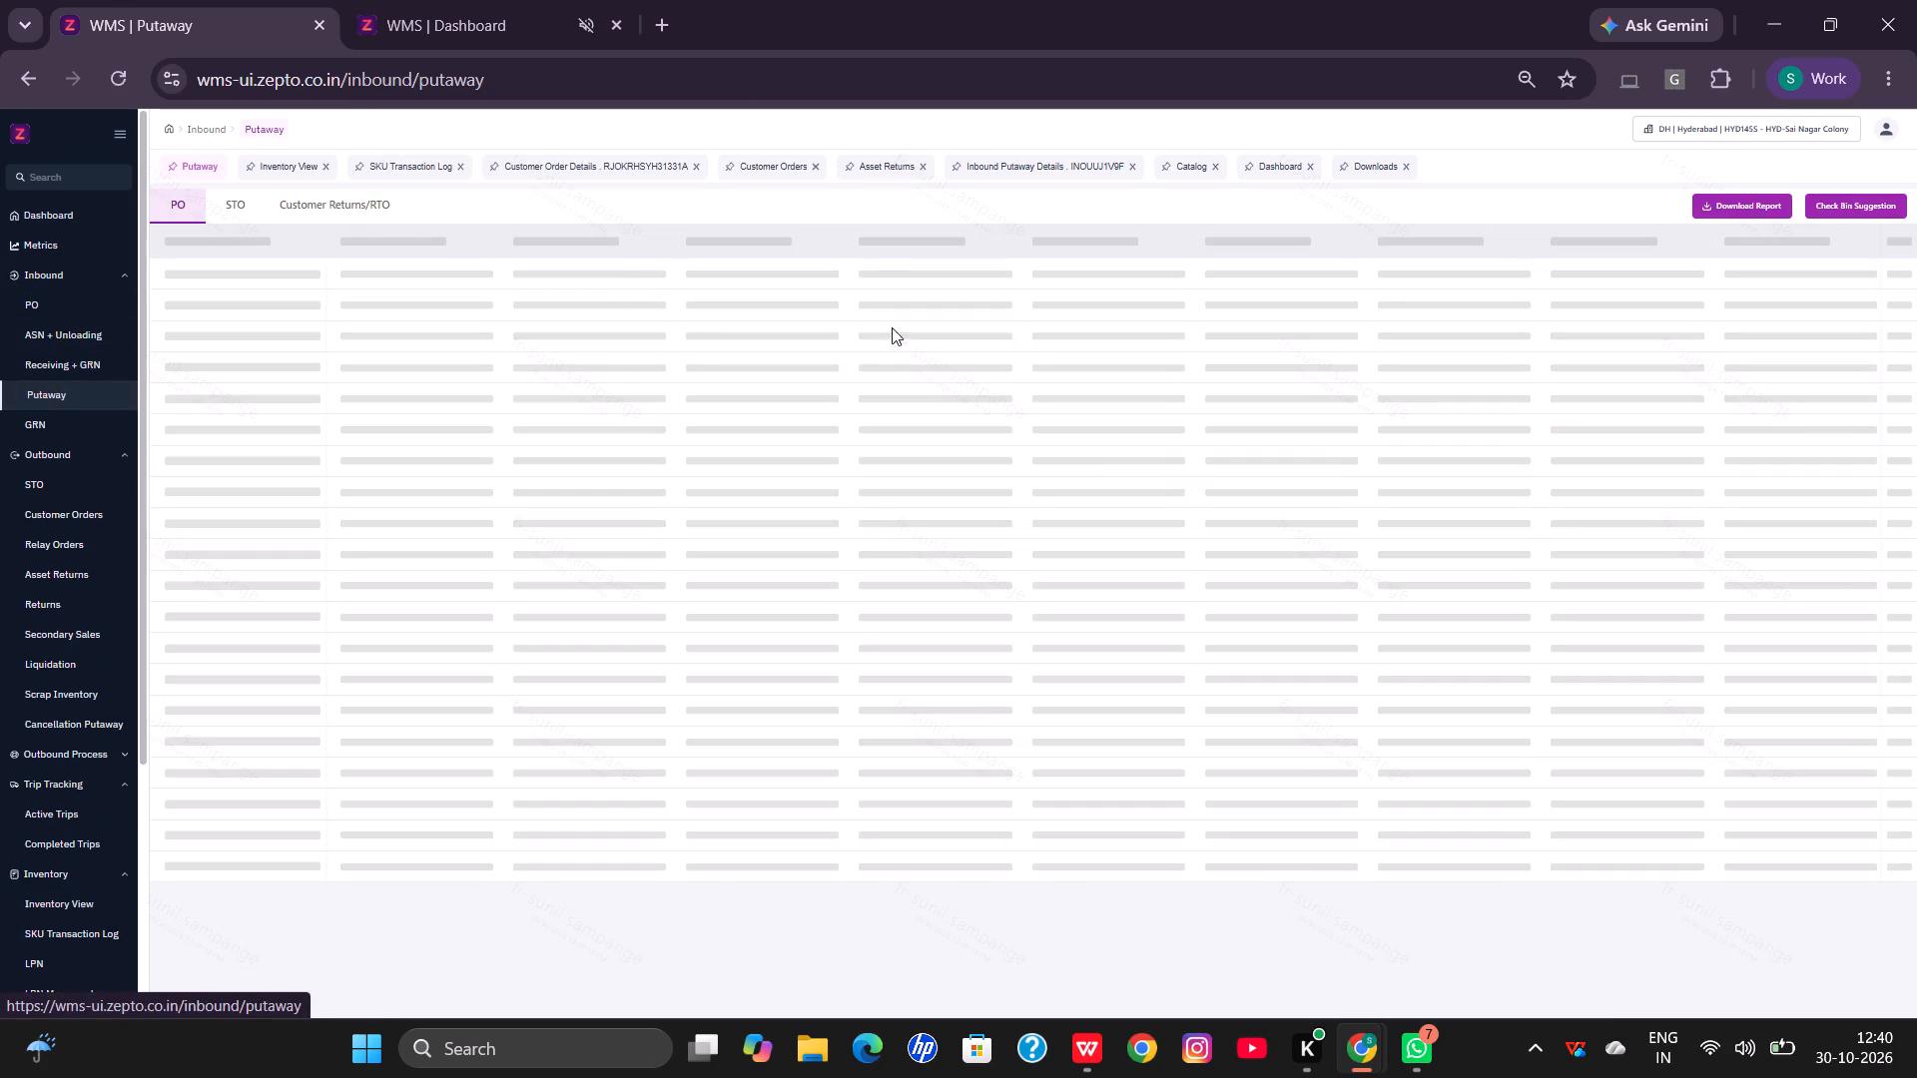
{"action": "left_click", "coordinate": [1722, 206]}
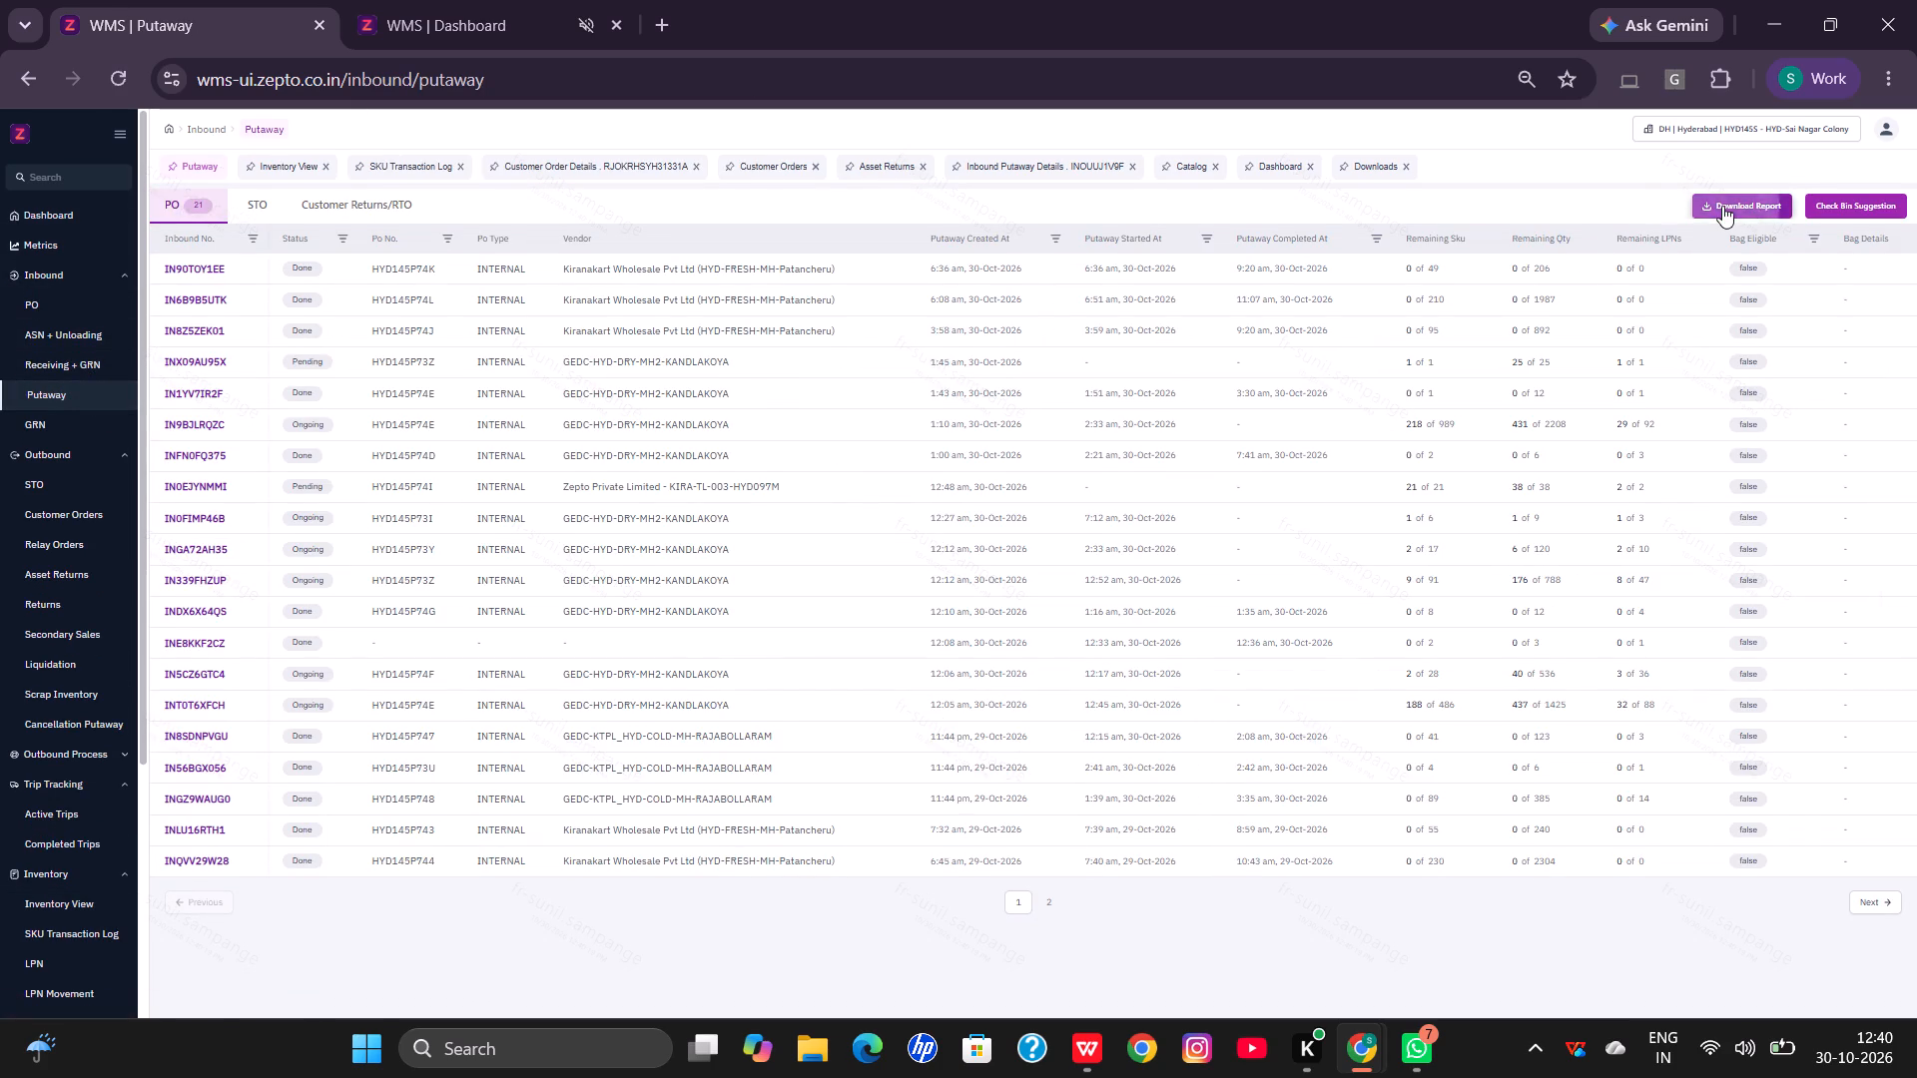
Download the line-level putaway report for 10/24/2026 to 10/30/2026 with vendor type Internal.
{"action": "left_click", "coordinate": [1761, 176]}
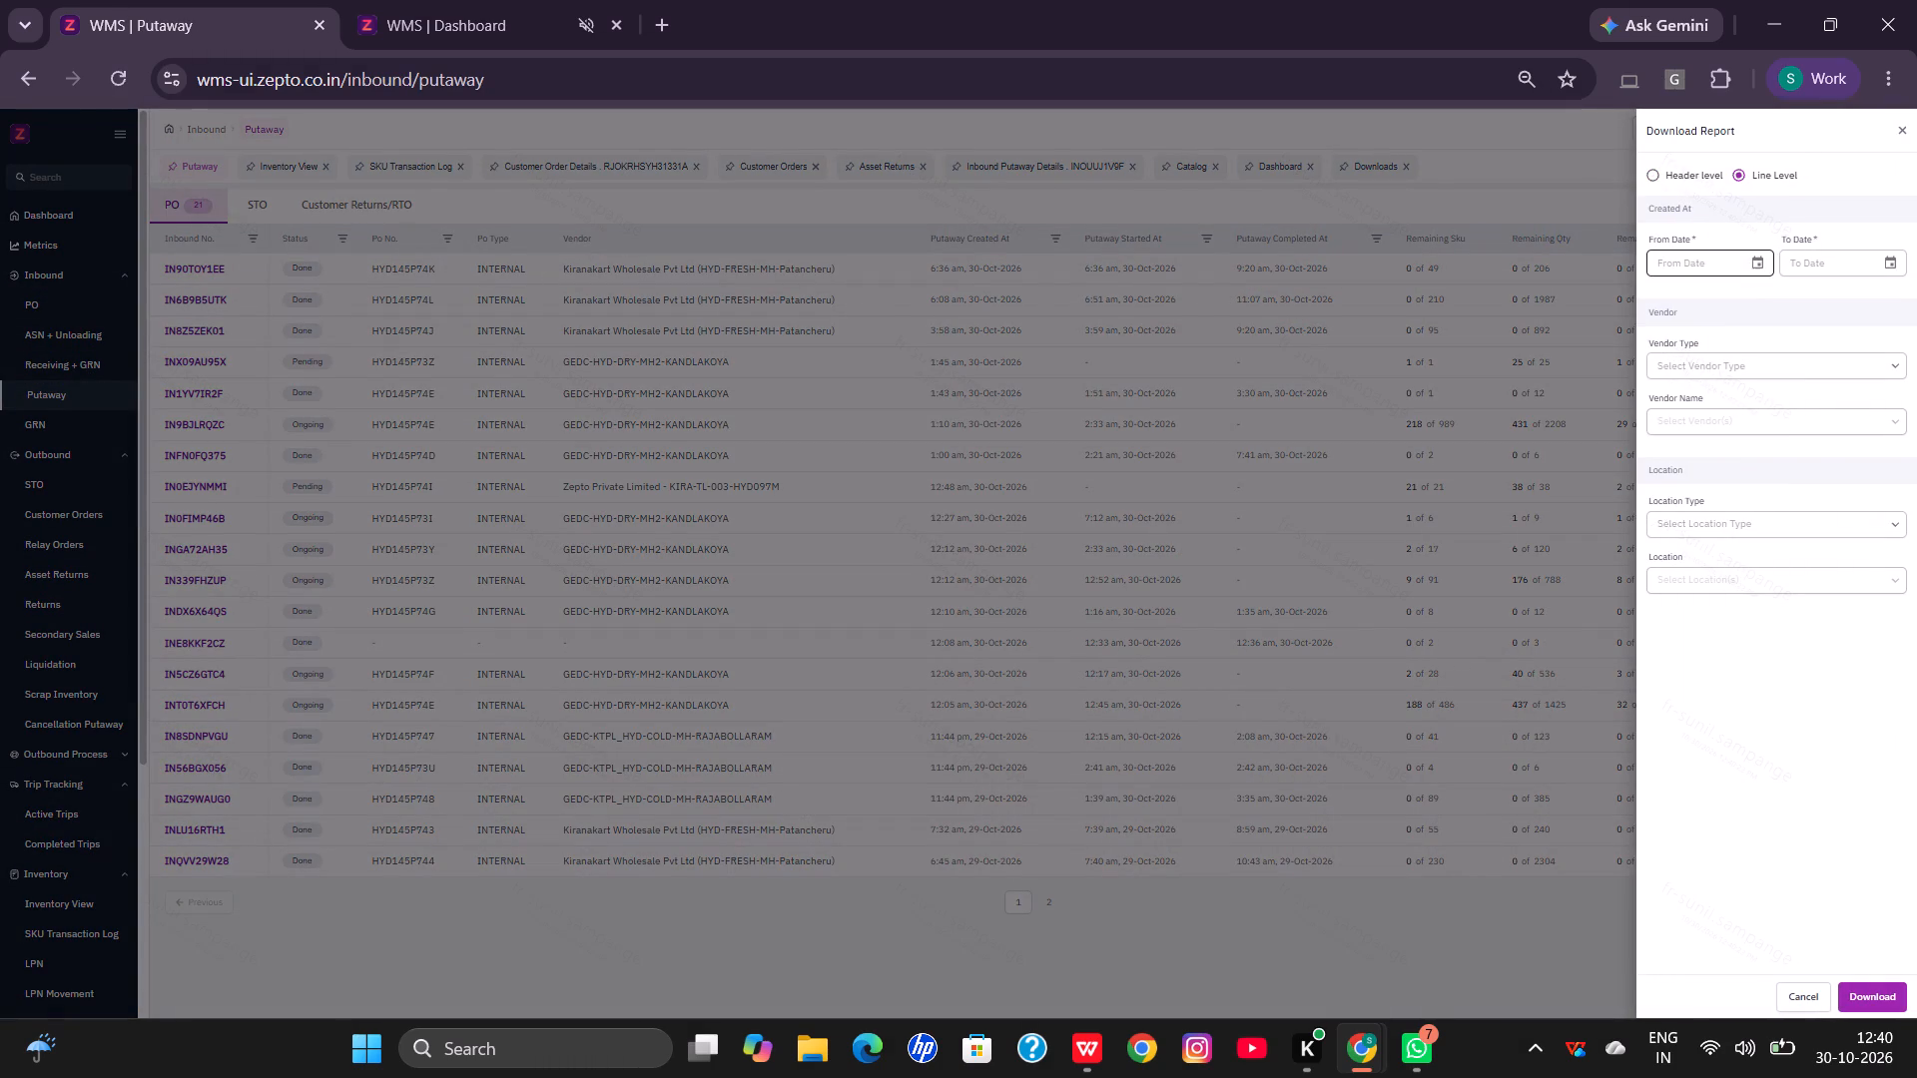
{"action": "left_click", "coordinate": [1760, 260]}
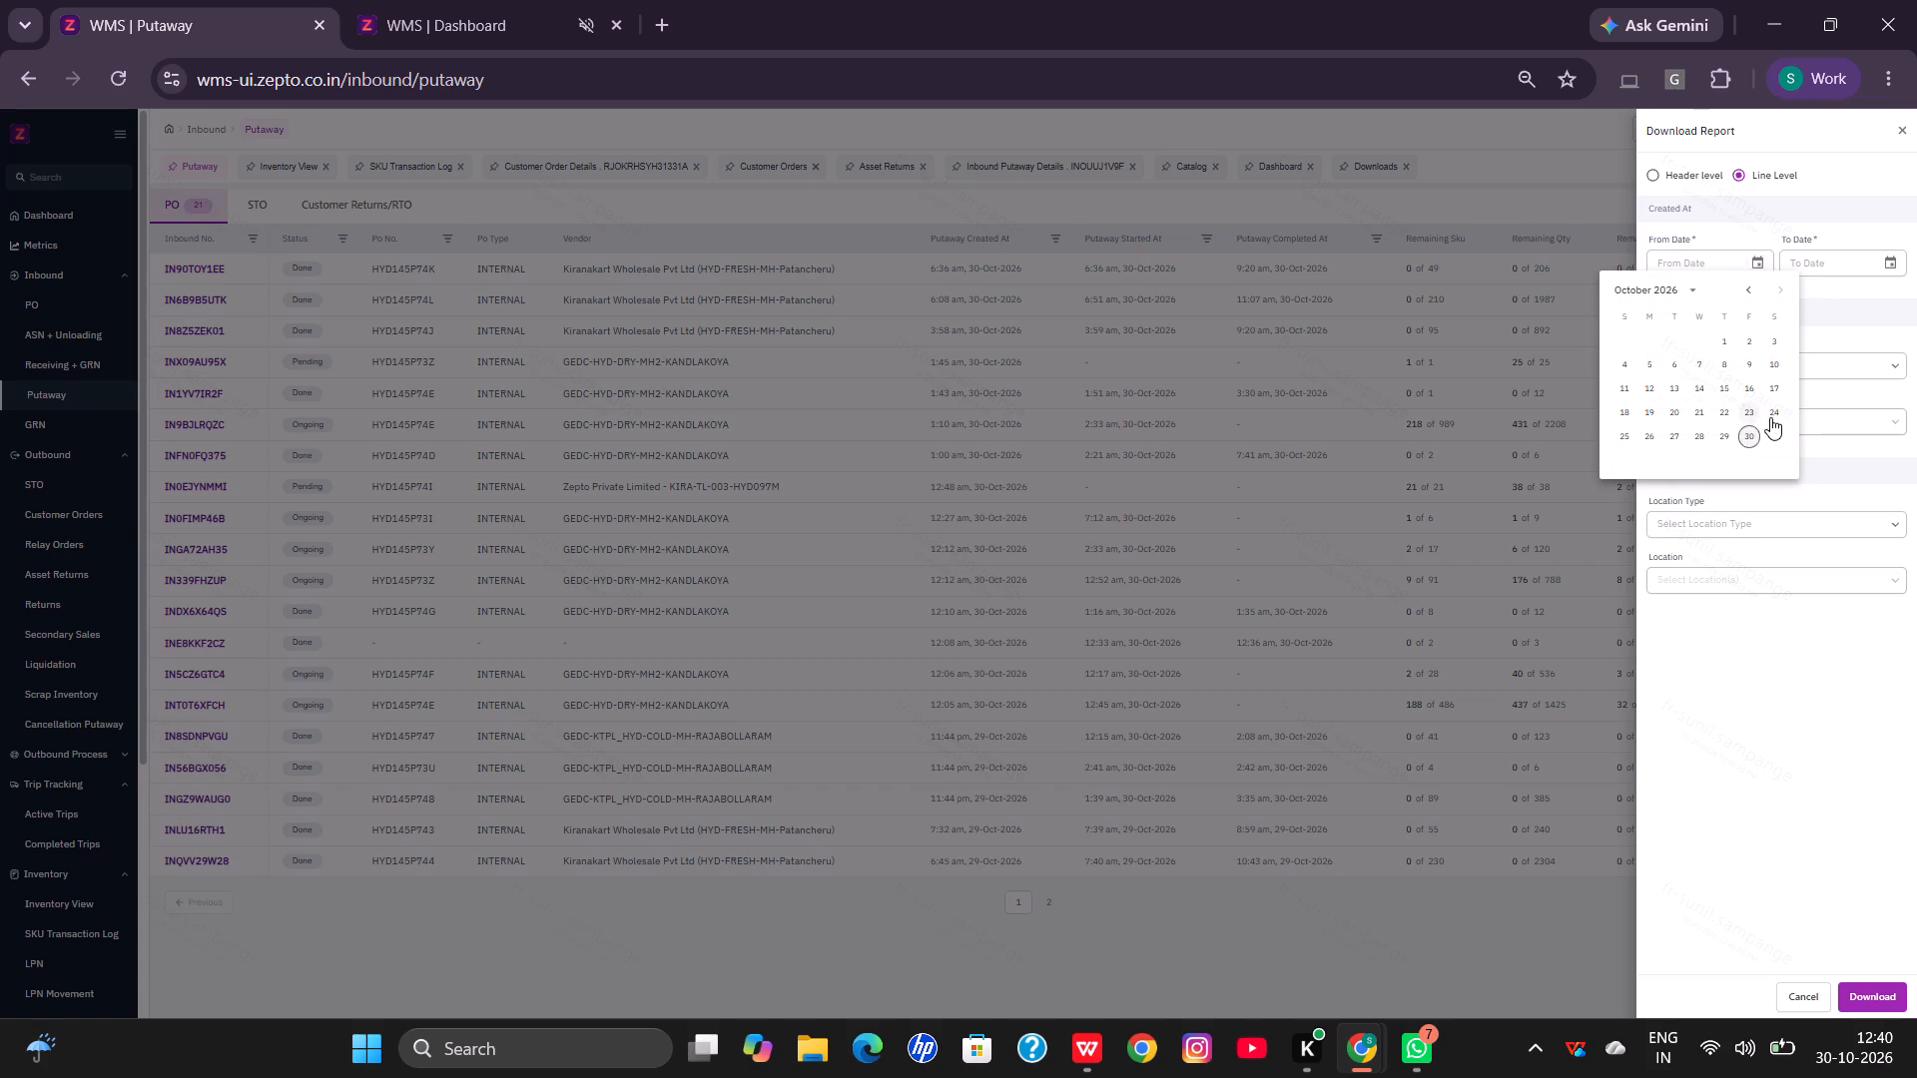
{"action": "left_click", "coordinate": [1770, 413]}
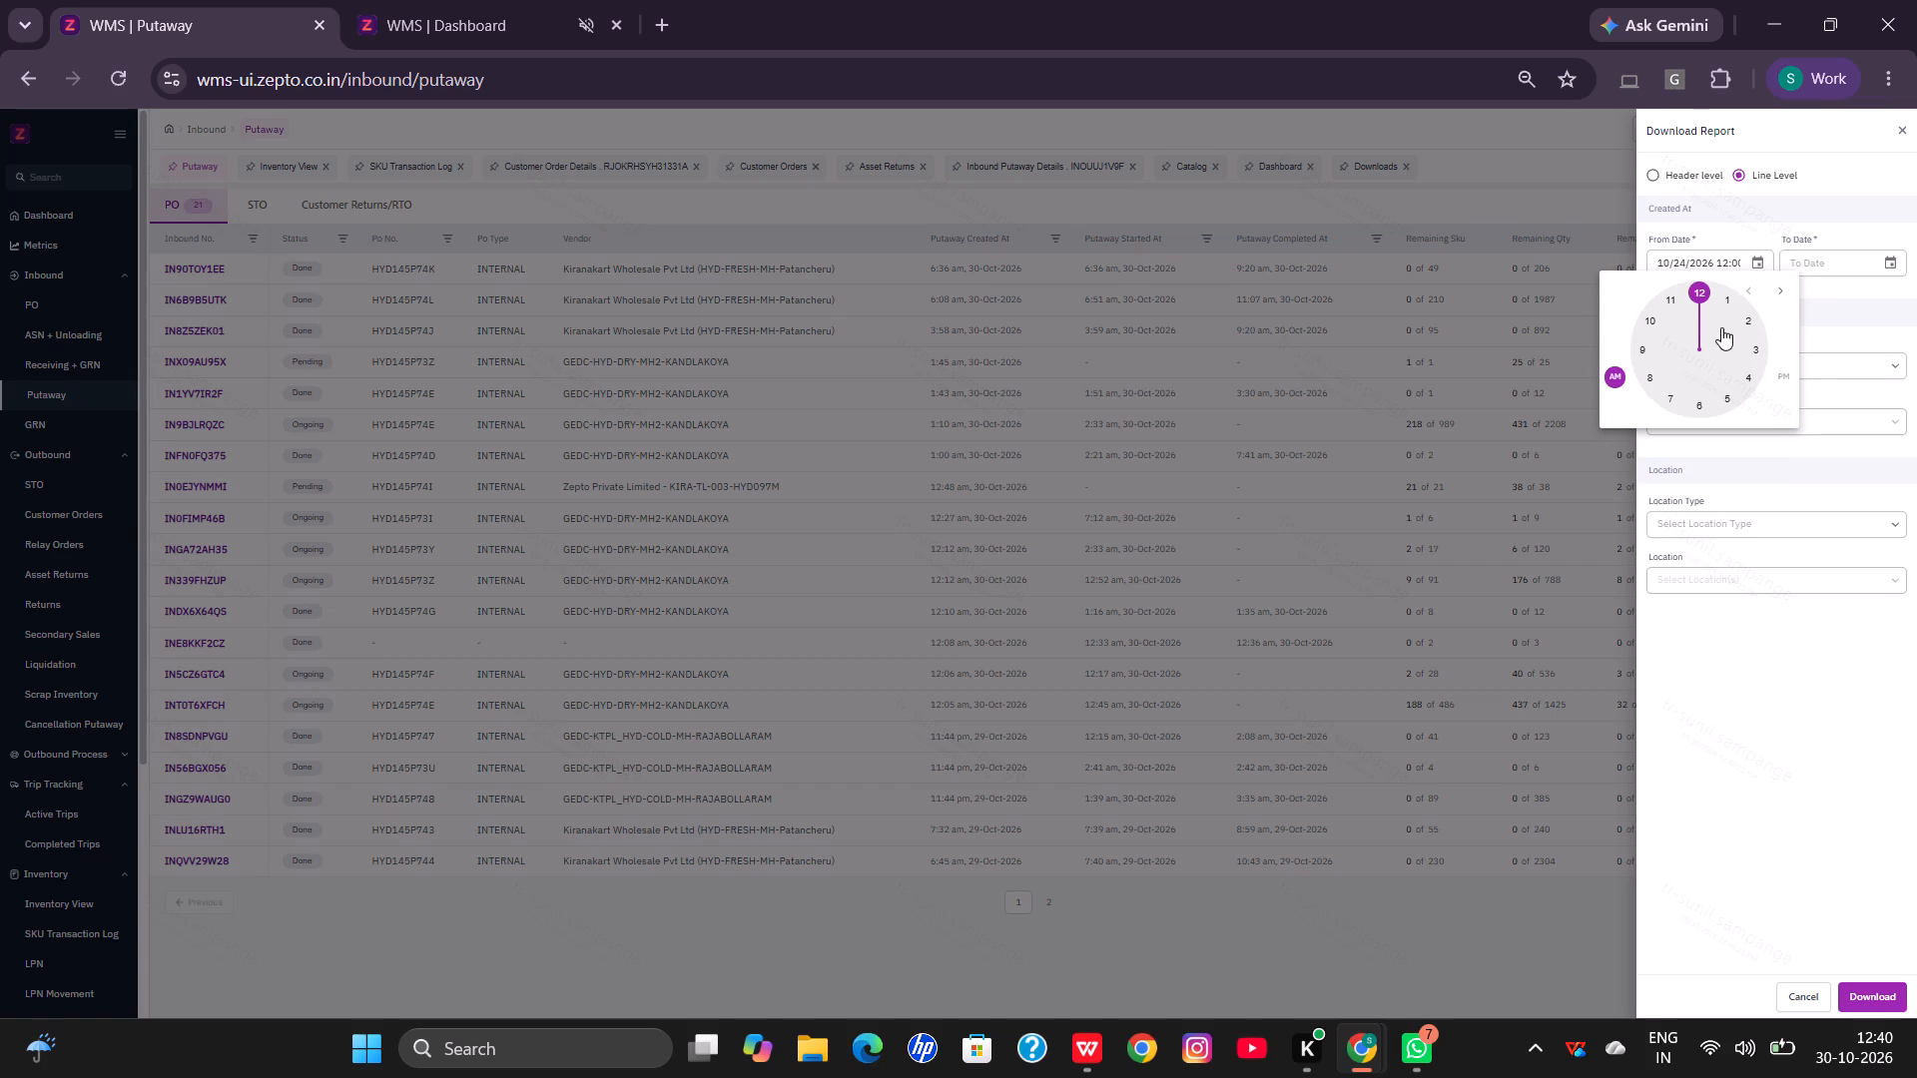
{"action": "double_click", "coordinate": [1702, 294]}
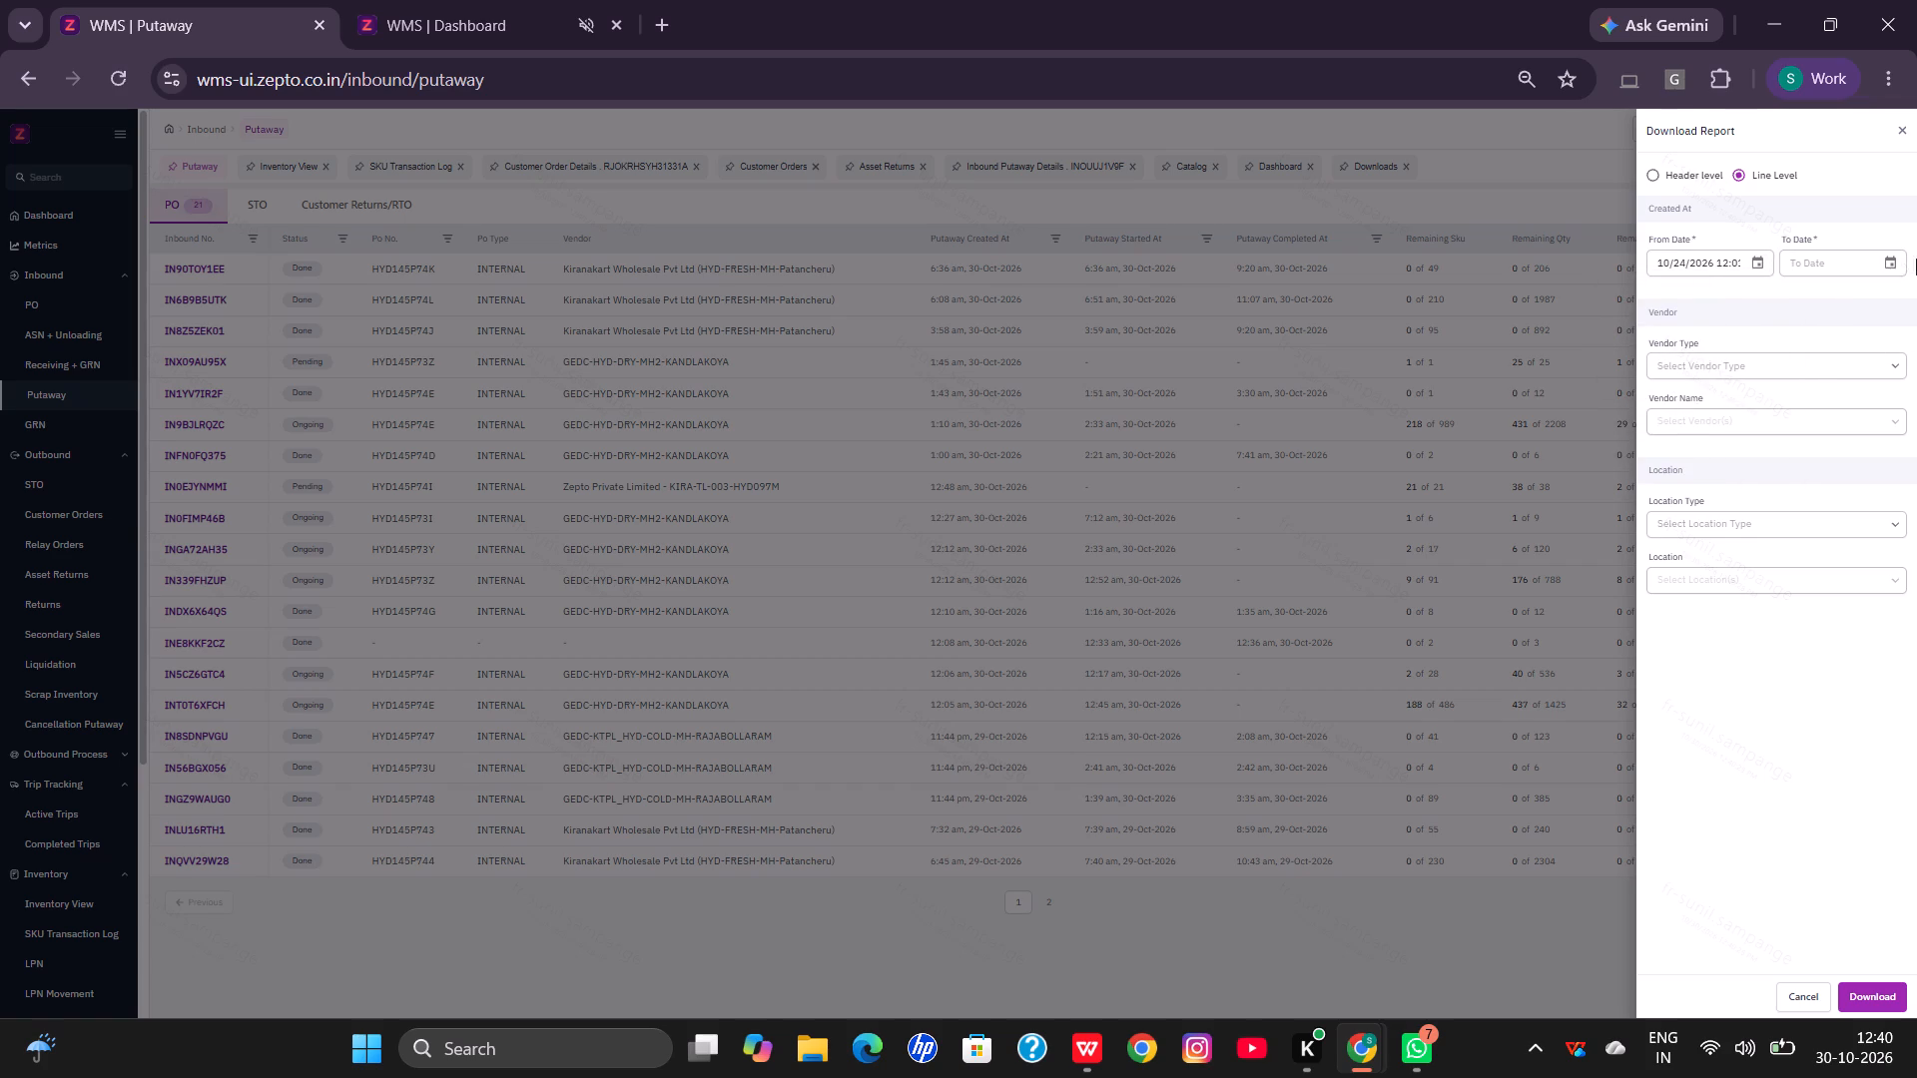
{"action": "left_click", "coordinate": [1893, 261]}
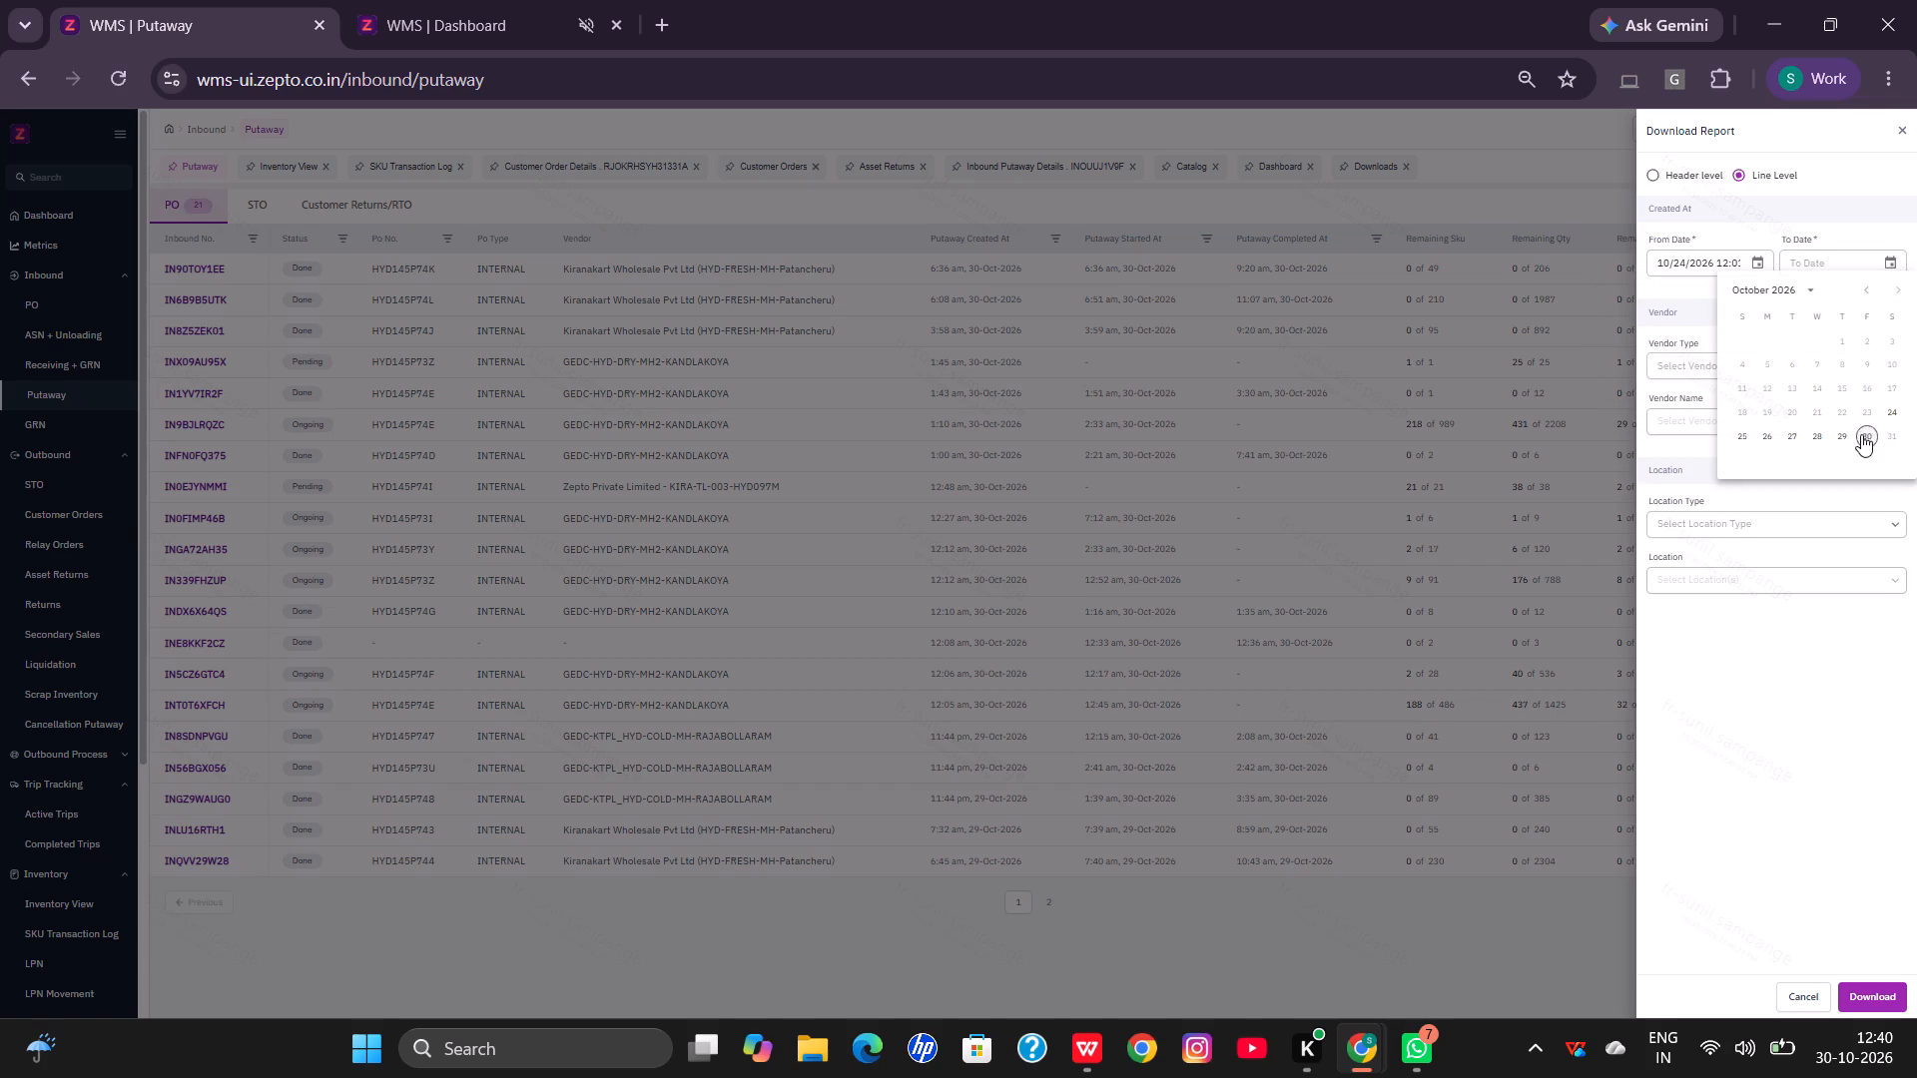
{"action": "left_click", "coordinate": [1861, 435]}
{"action": "left_click", "coordinate": [1905, 380]}
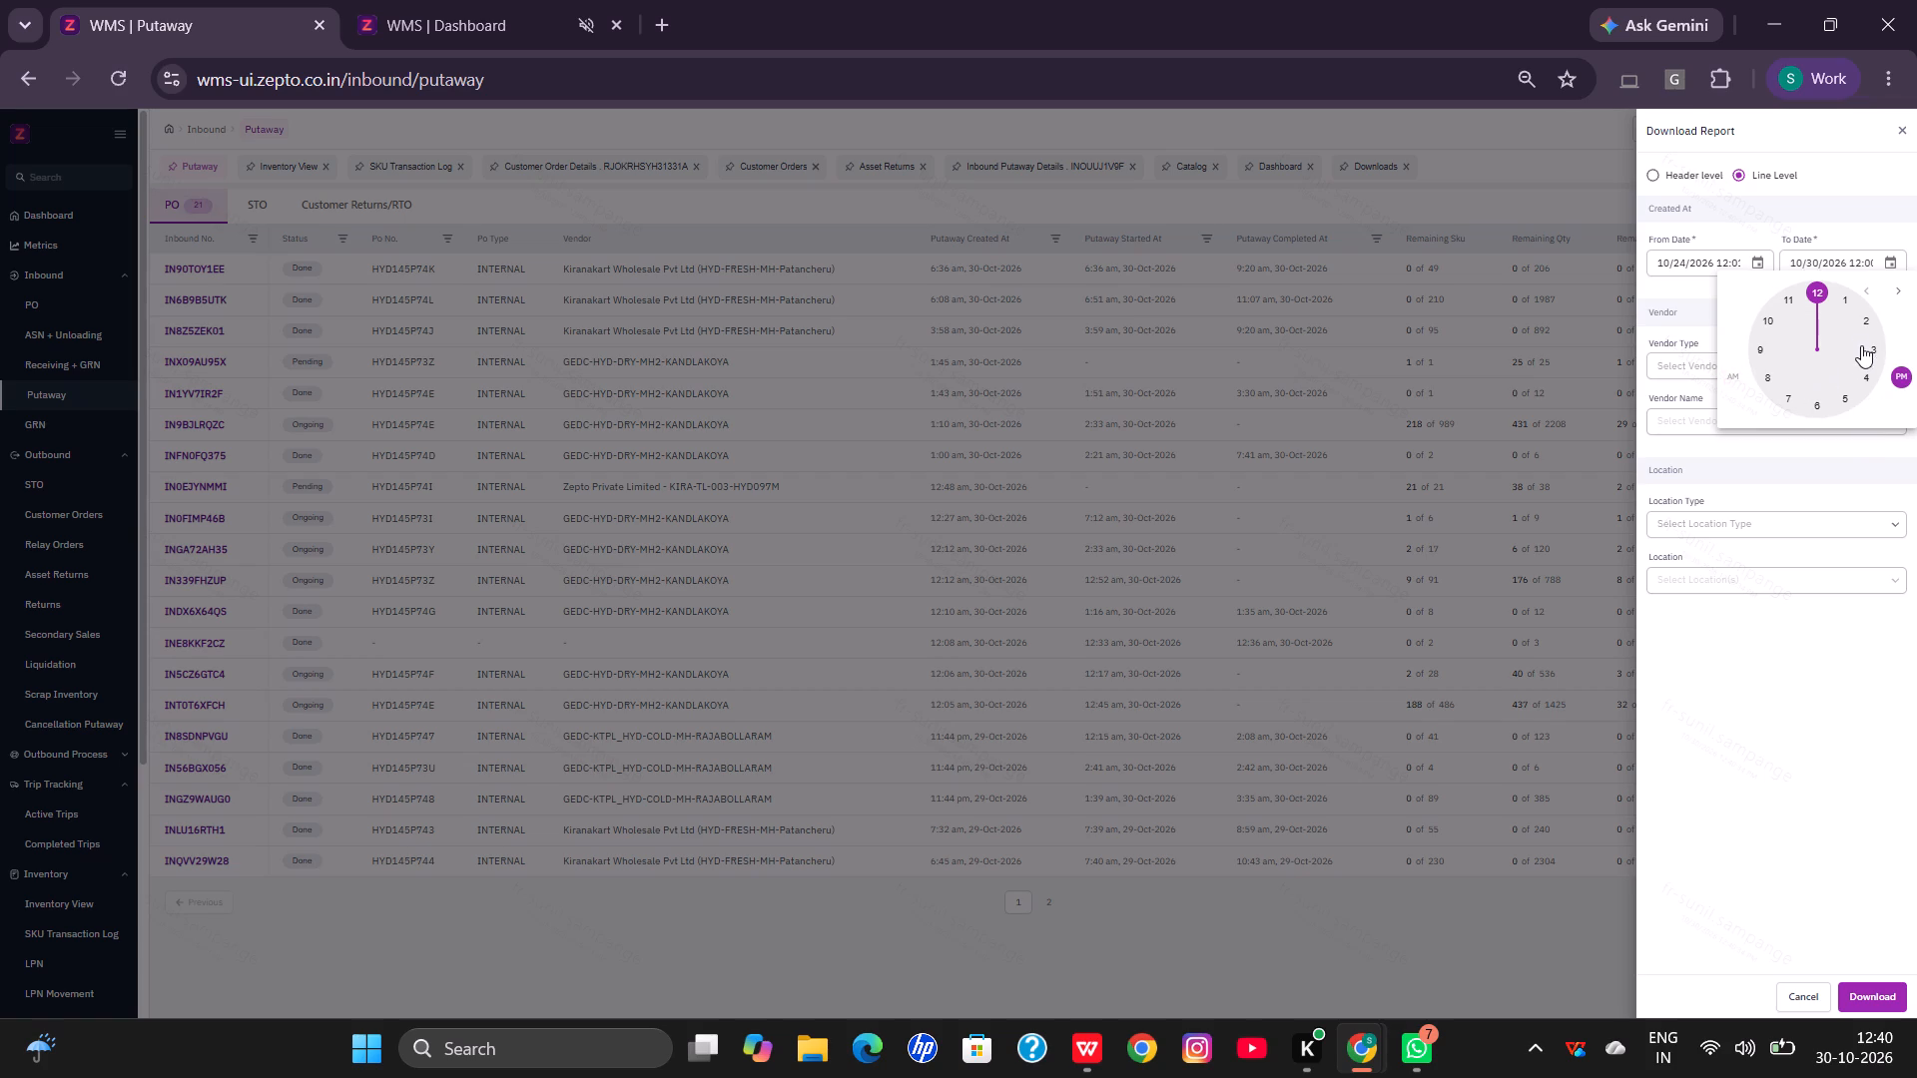
{"action": "left_click", "coordinate": [1819, 292]}
{"action": "left_click", "coordinate": [1760, 353]}
{"action": "left_click", "coordinate": [1749, 361]}
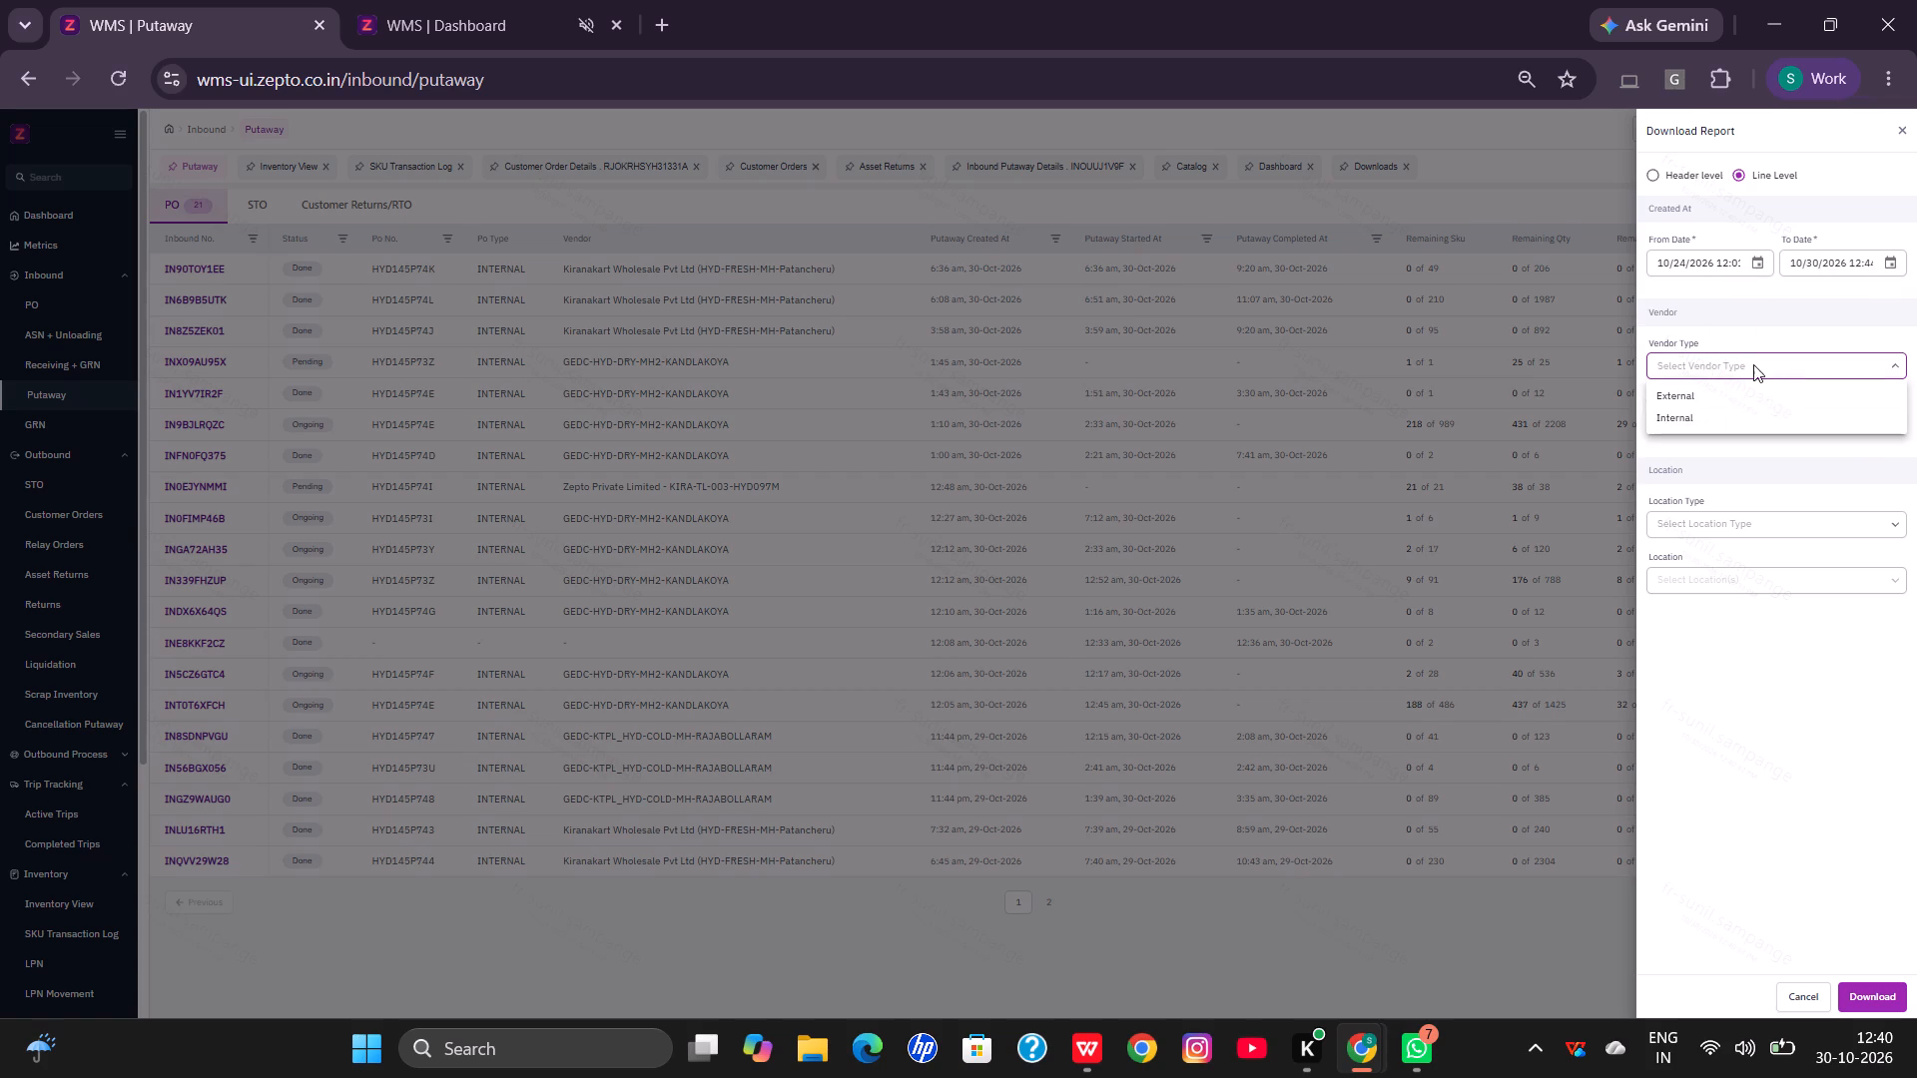
{"action": "left_click", "coordinate": [1695, 415]}
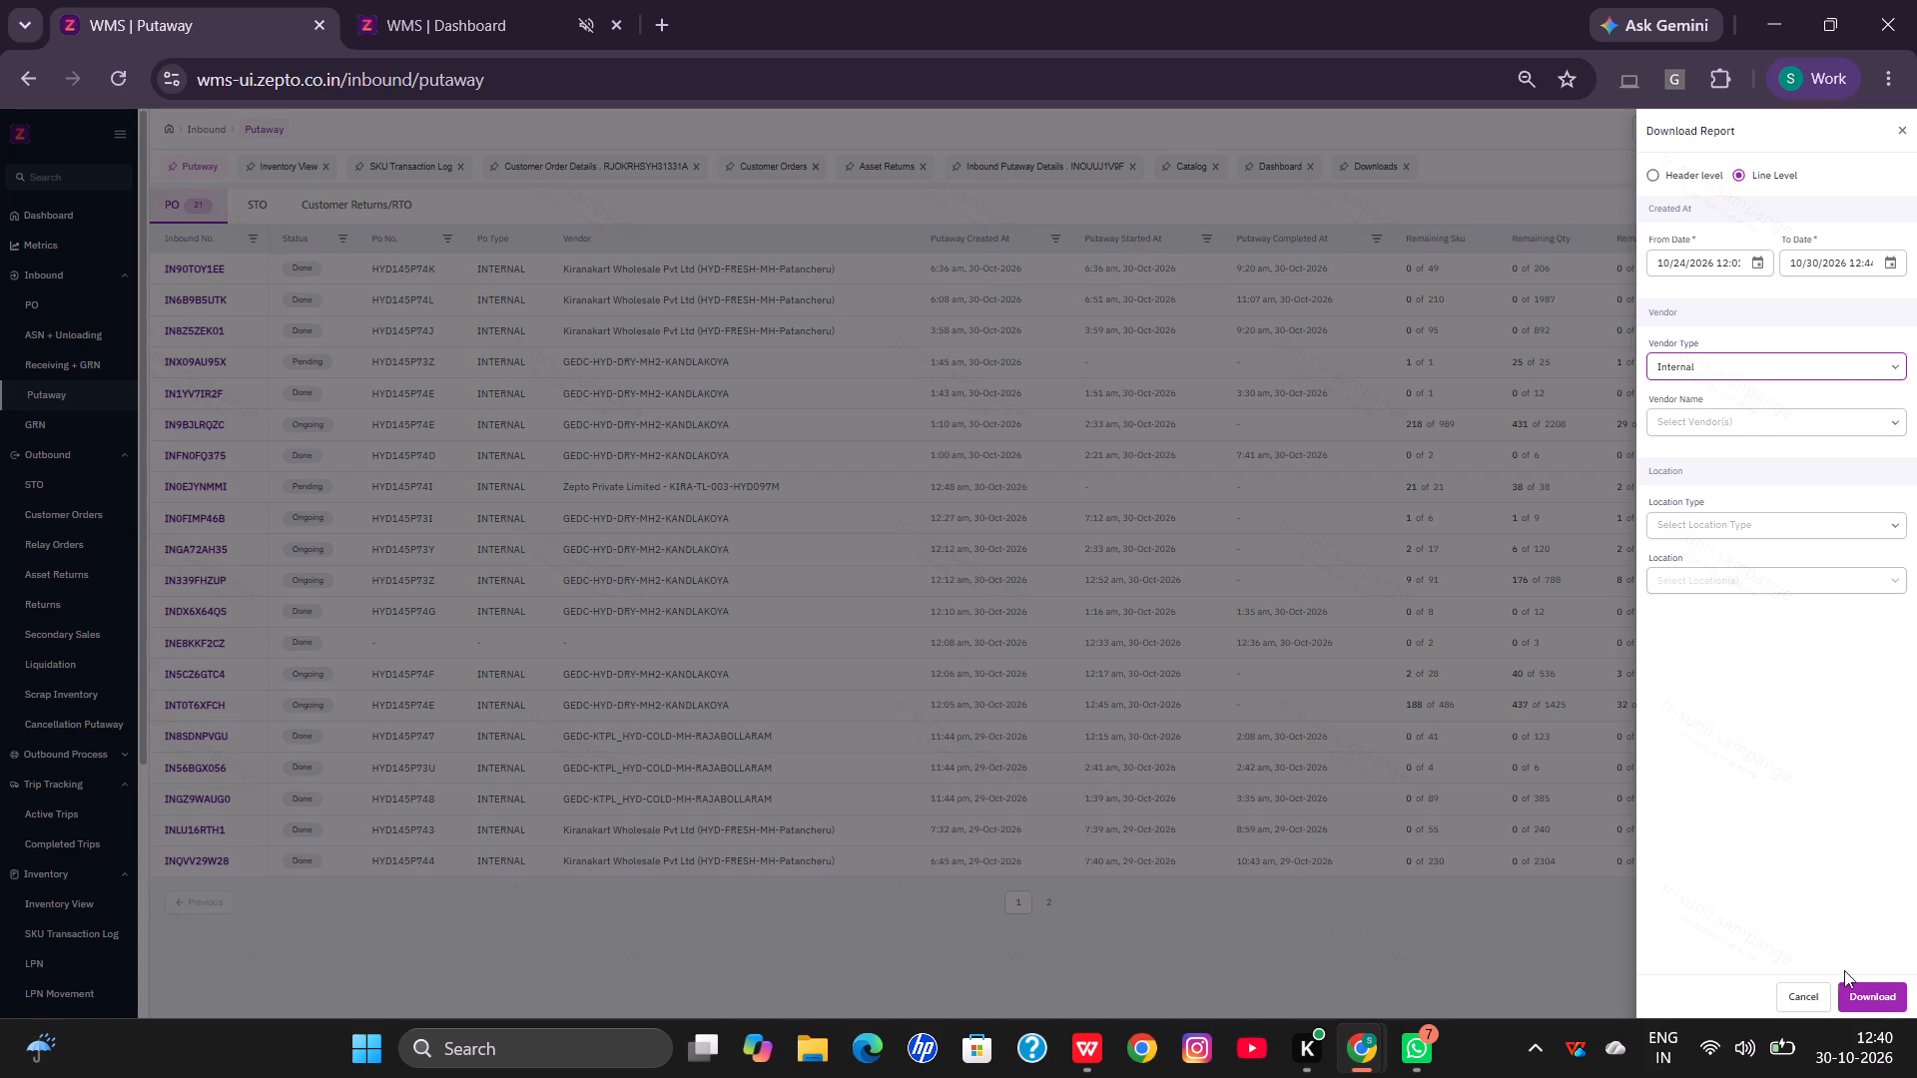
{"action": "left_click", "coordinate": [1860, 991]}
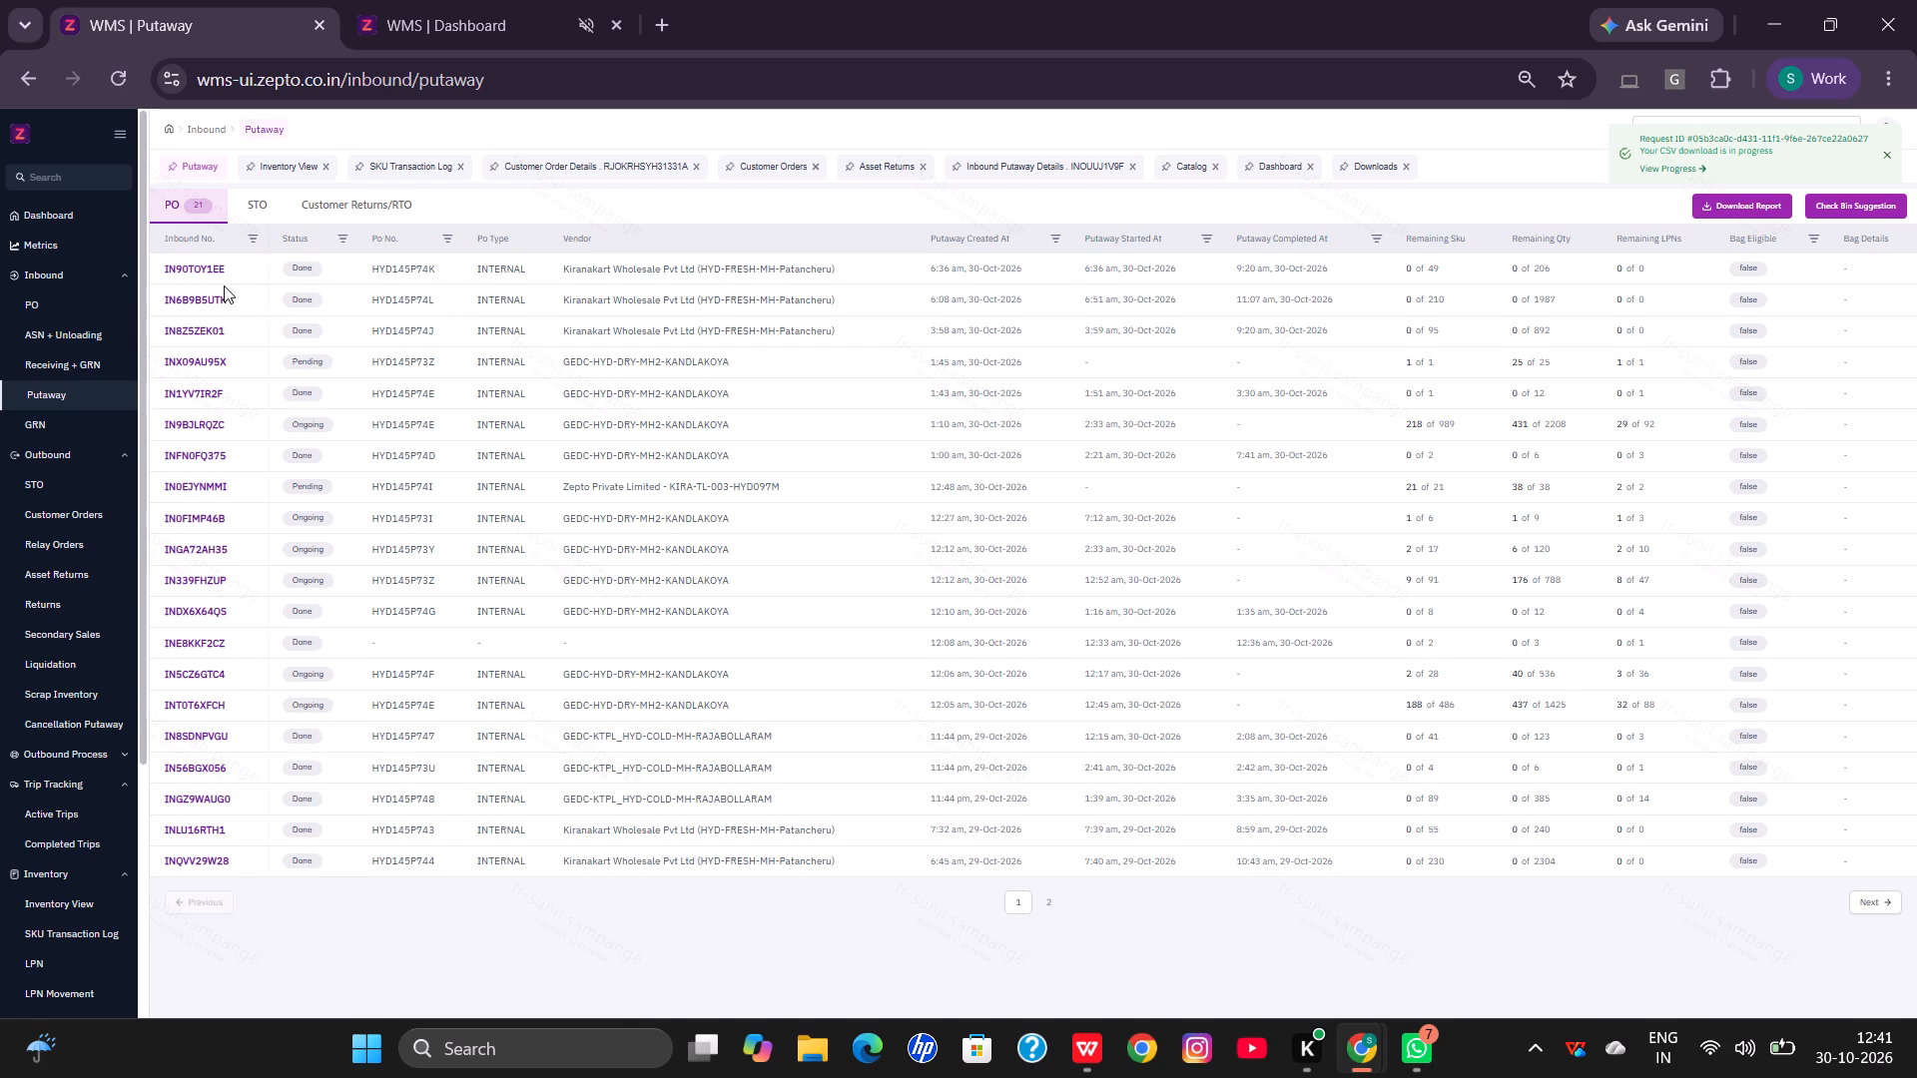
Filter the PO putaway list by status Ongoing.
{"action": "left_click", "coordinate": [49, 401]}
{"action": "left_click", "coordinate": [345, 241]}
{"action": "left_click", "coordinate": [274, 322]}
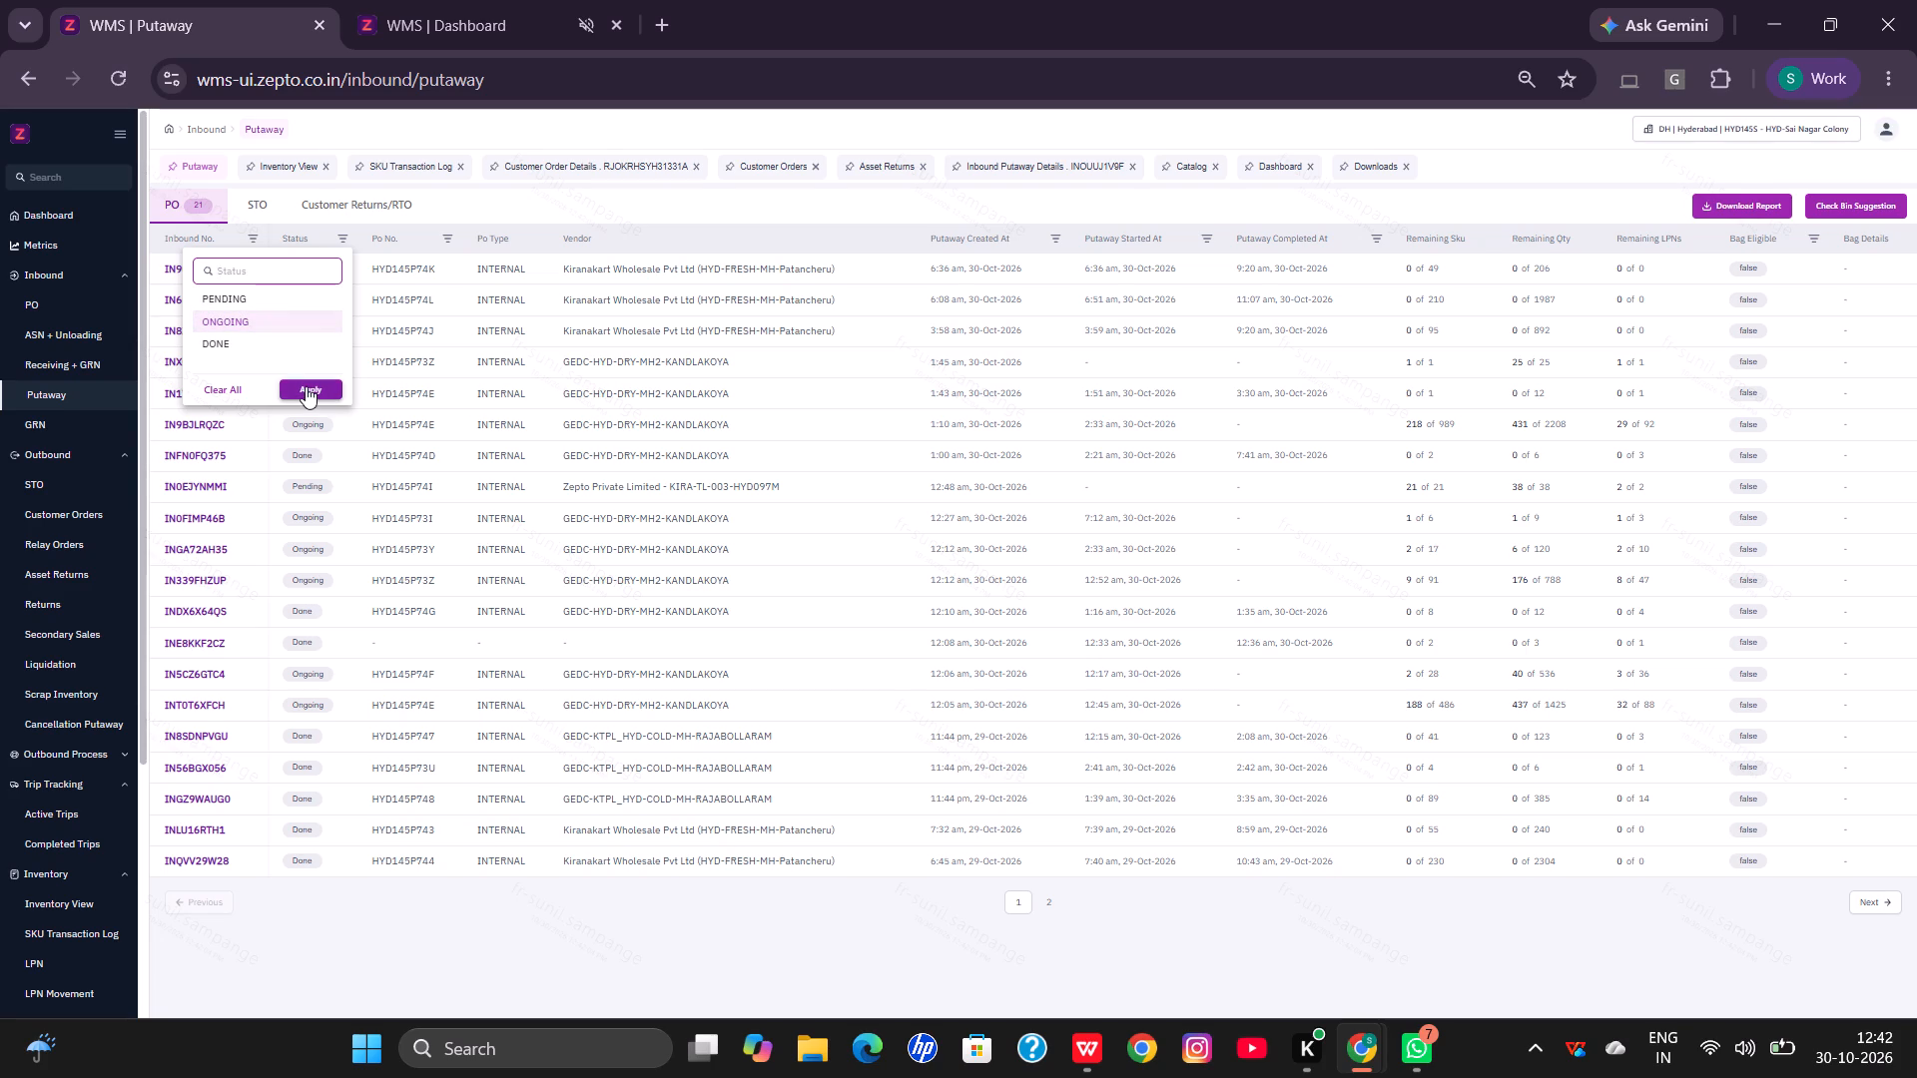
{"action": "left_click", "coordinate": [306, 386]}
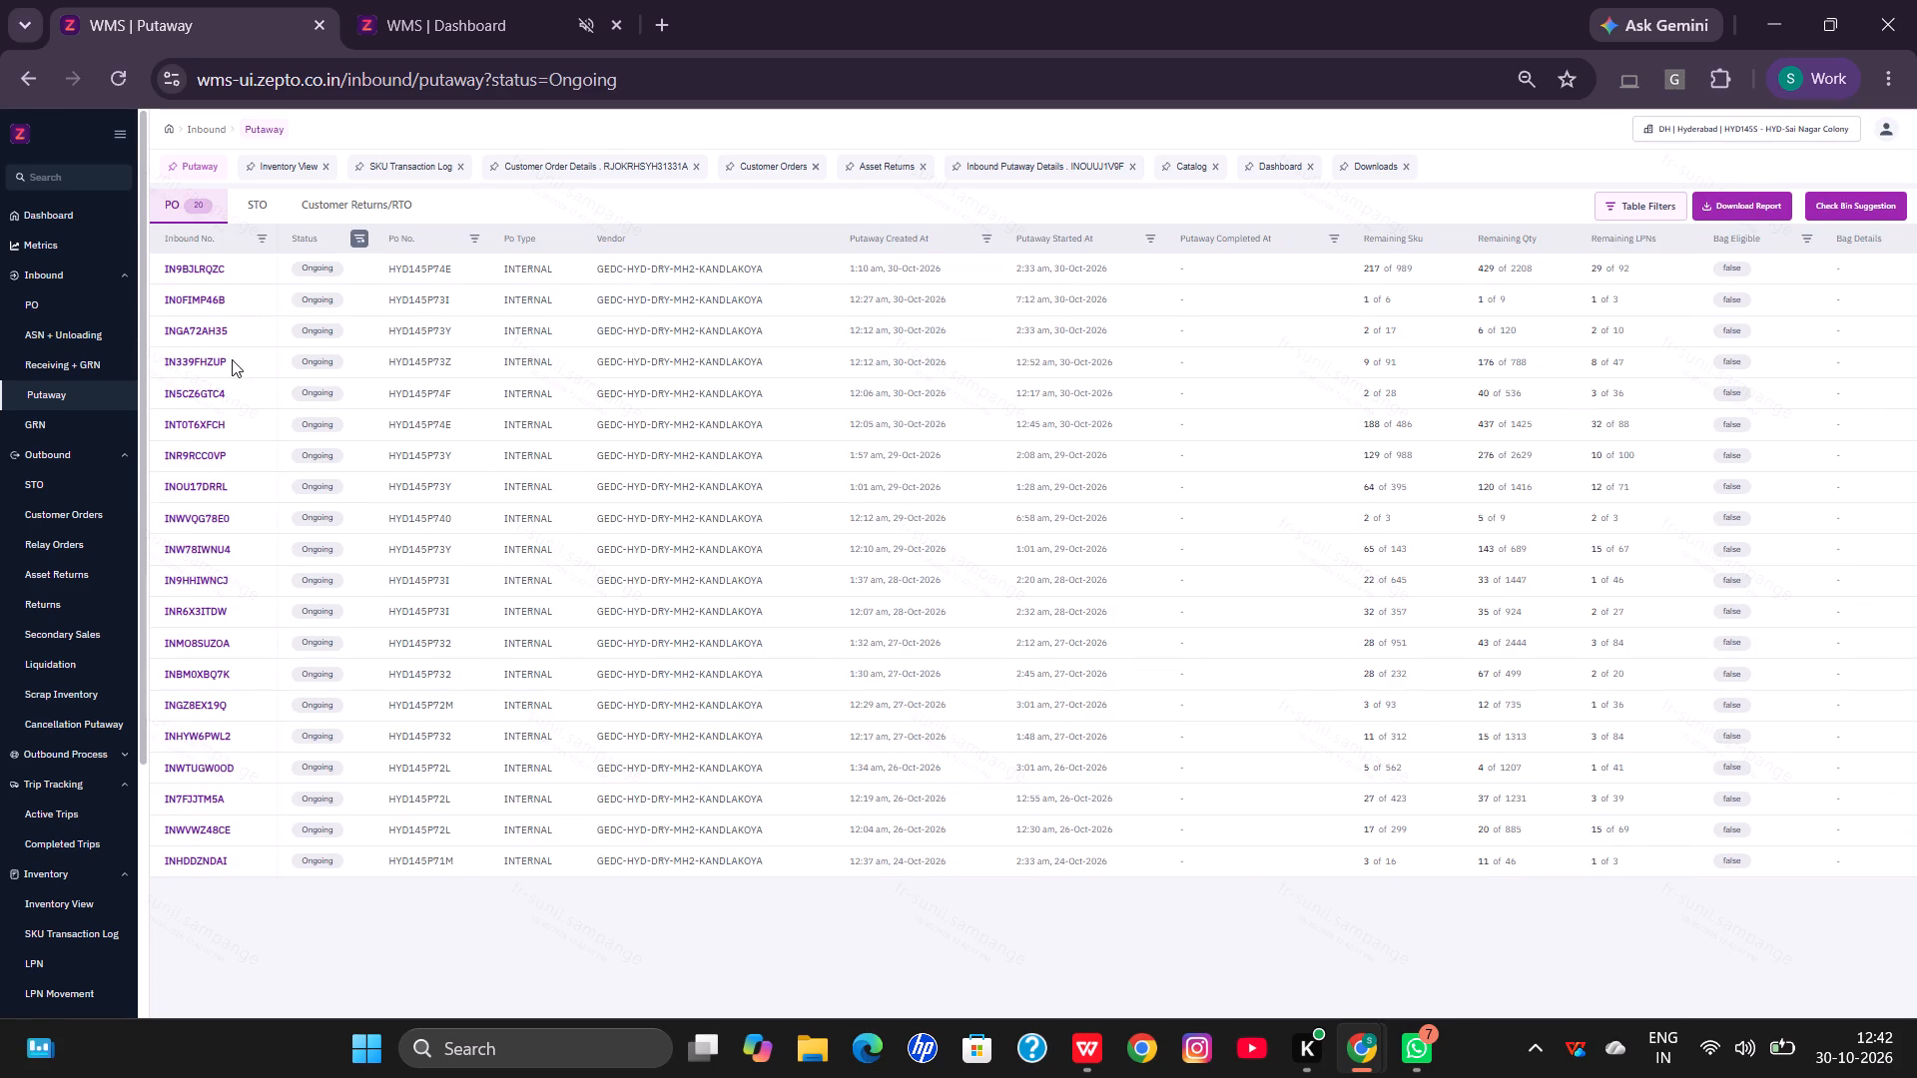
Open inbound INR6X3ITDW and copy the LPN PLM-LDUQJ75741 from its remaining SKUs.
{"action": "left_click_drag", "start_coordinate": [199, 453], "coordinate": [245, 566]}
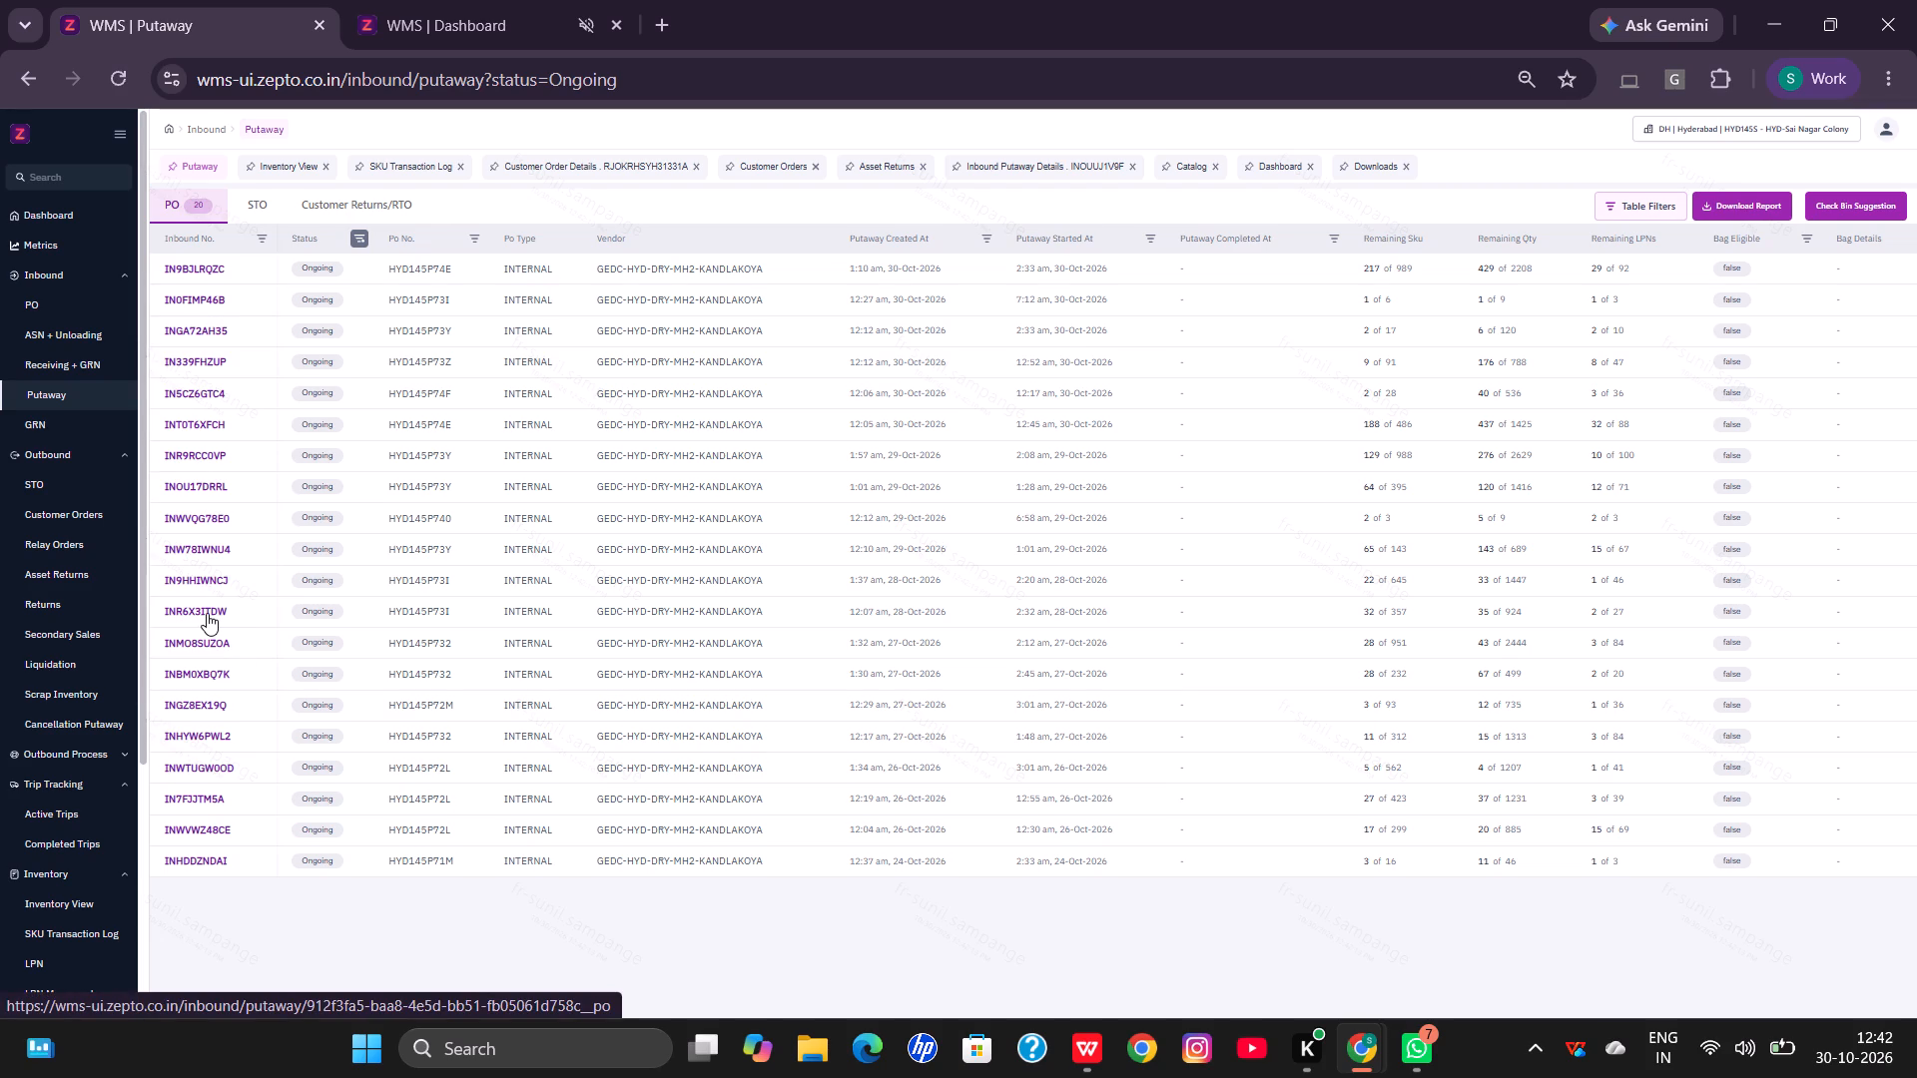
{"action": "left_click", "coordinate": [198, 607]}
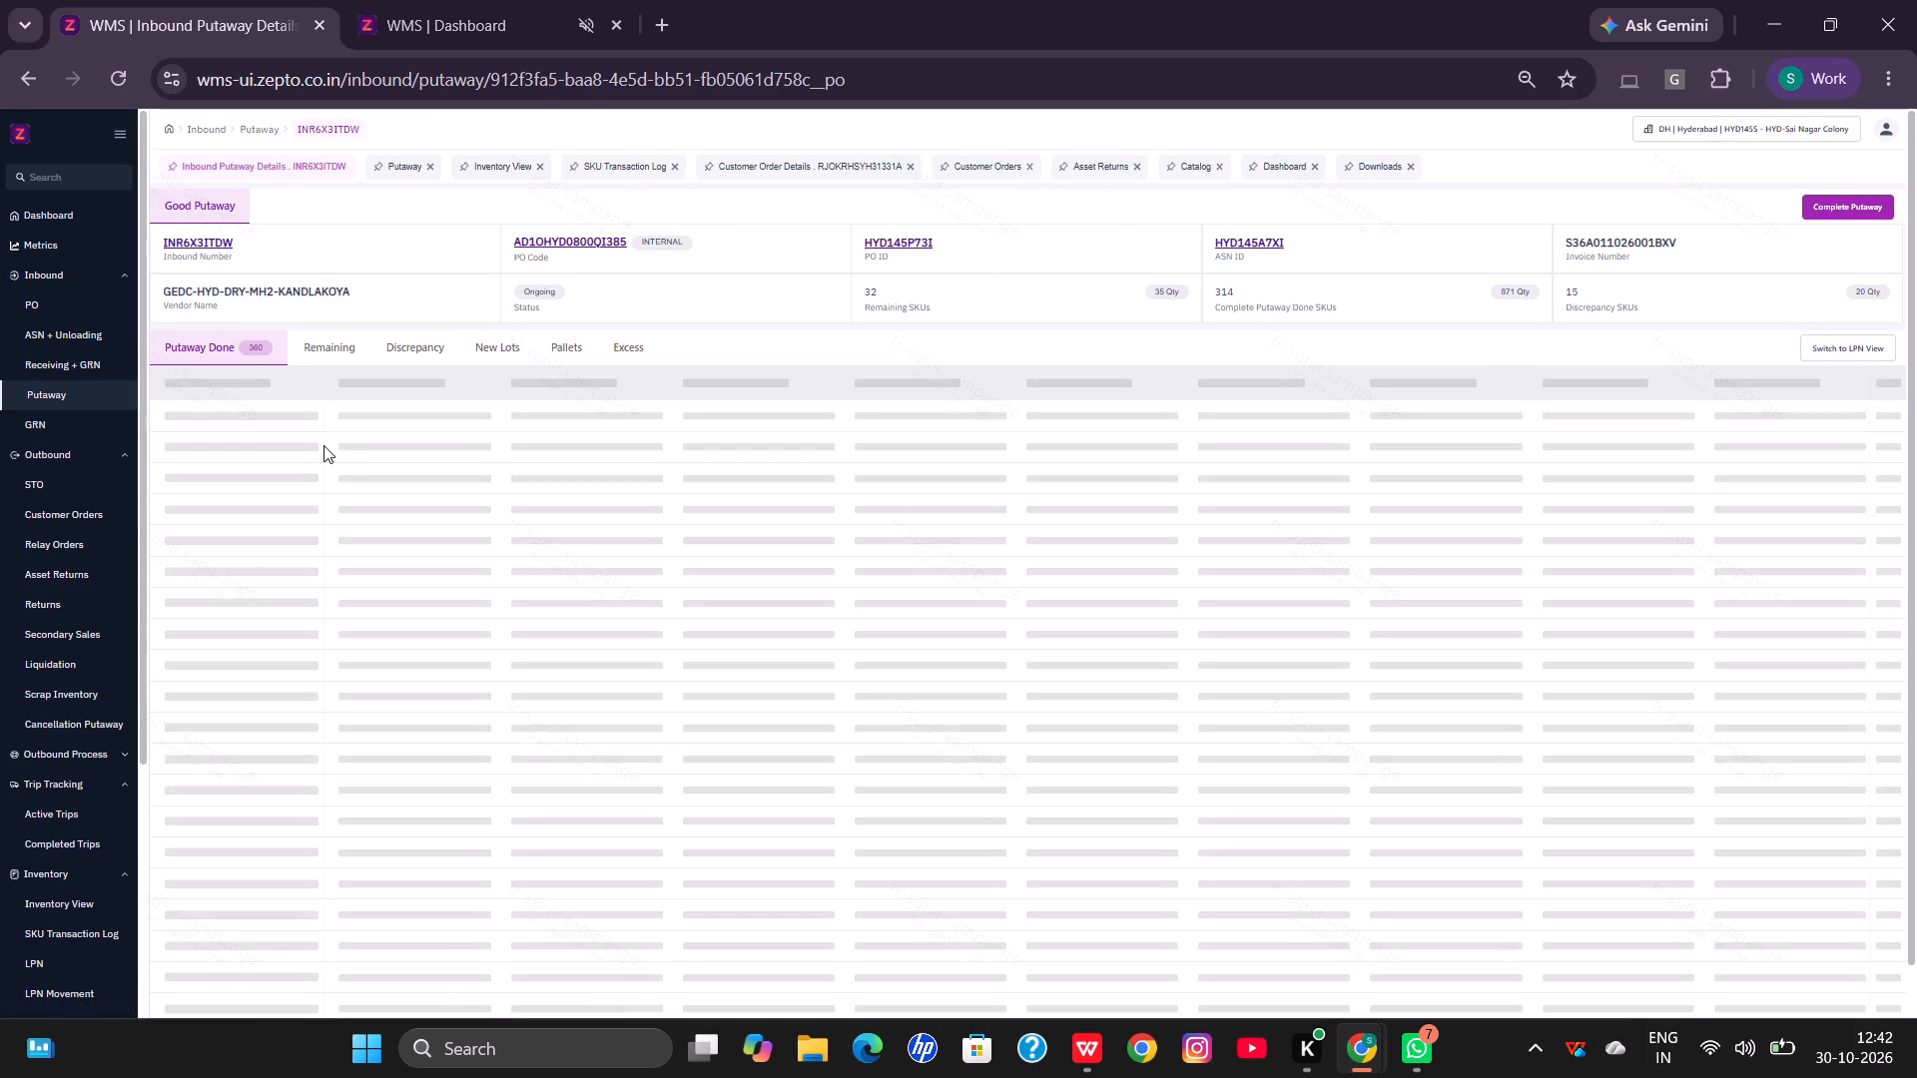
{"action": "left_click", "coordinate": [320, 342]}
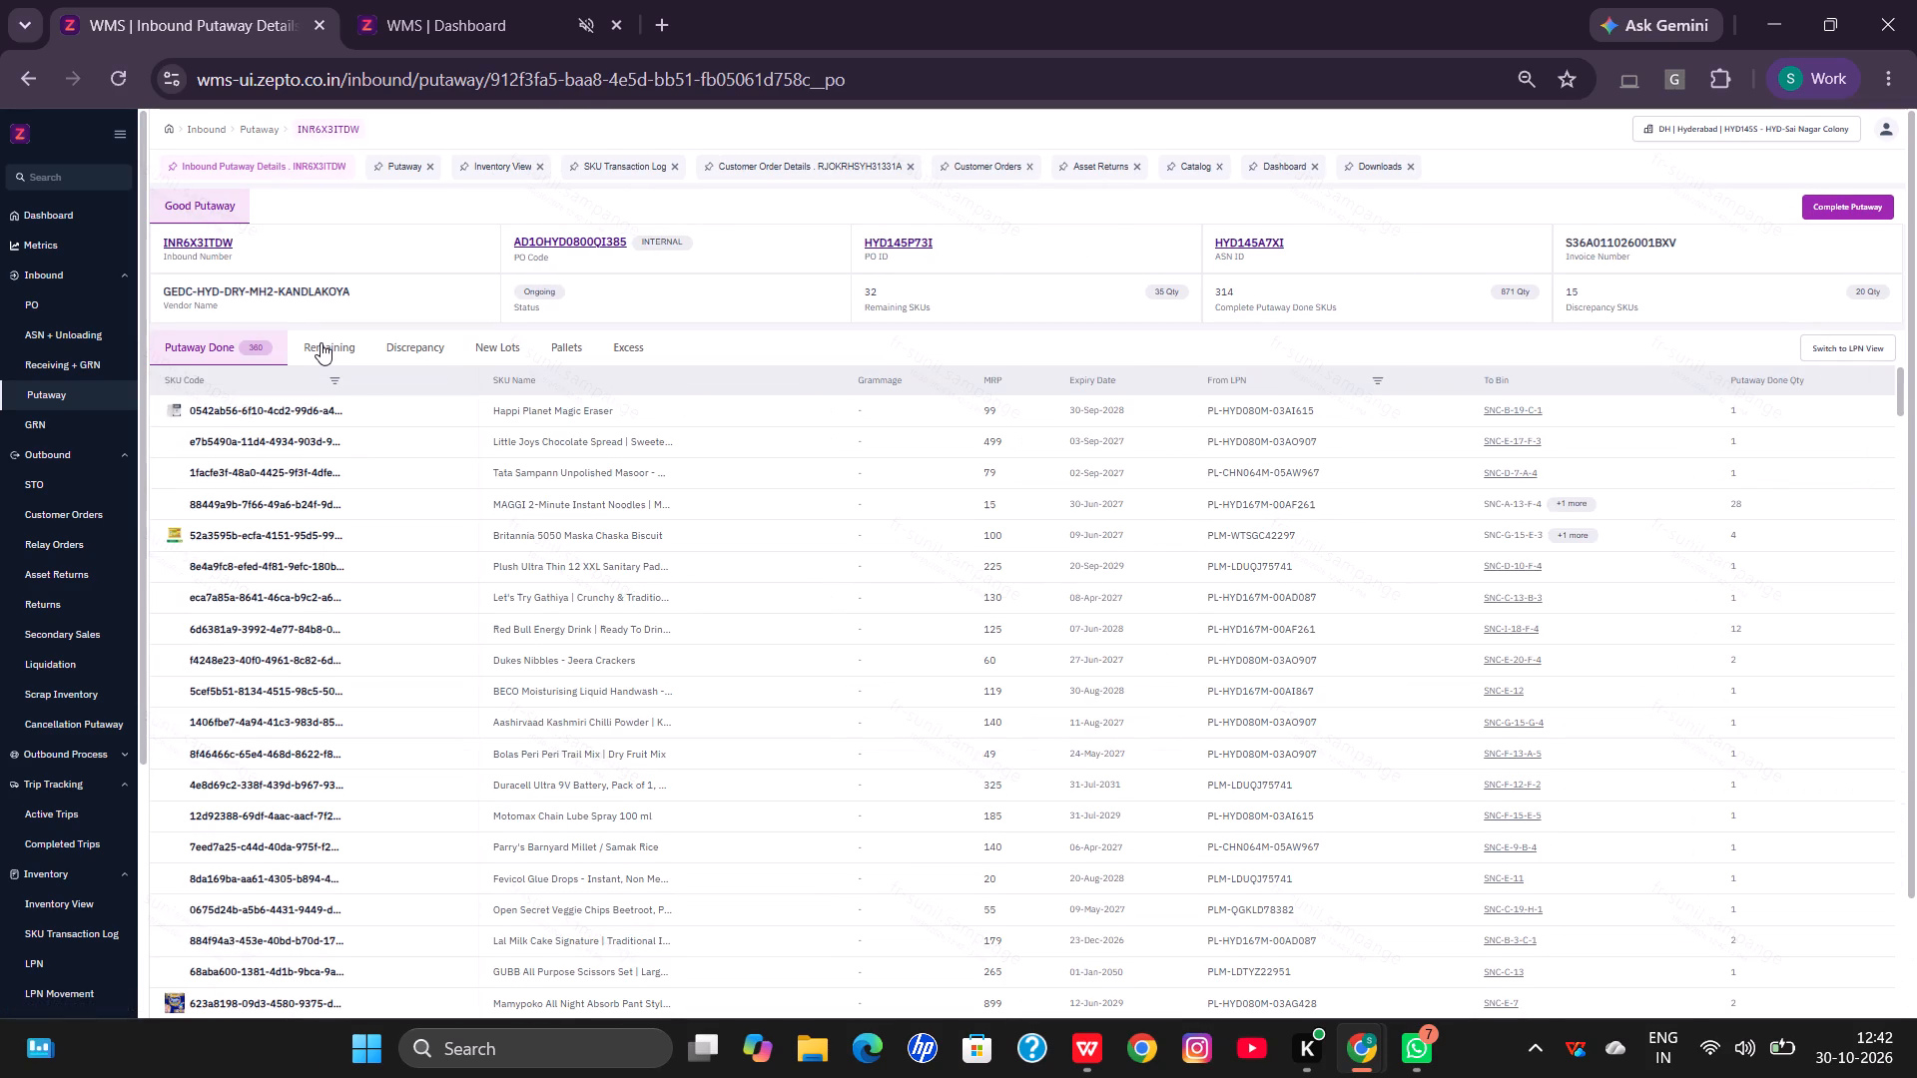
{"action": "left_click", "coordinate": [320, 342]}
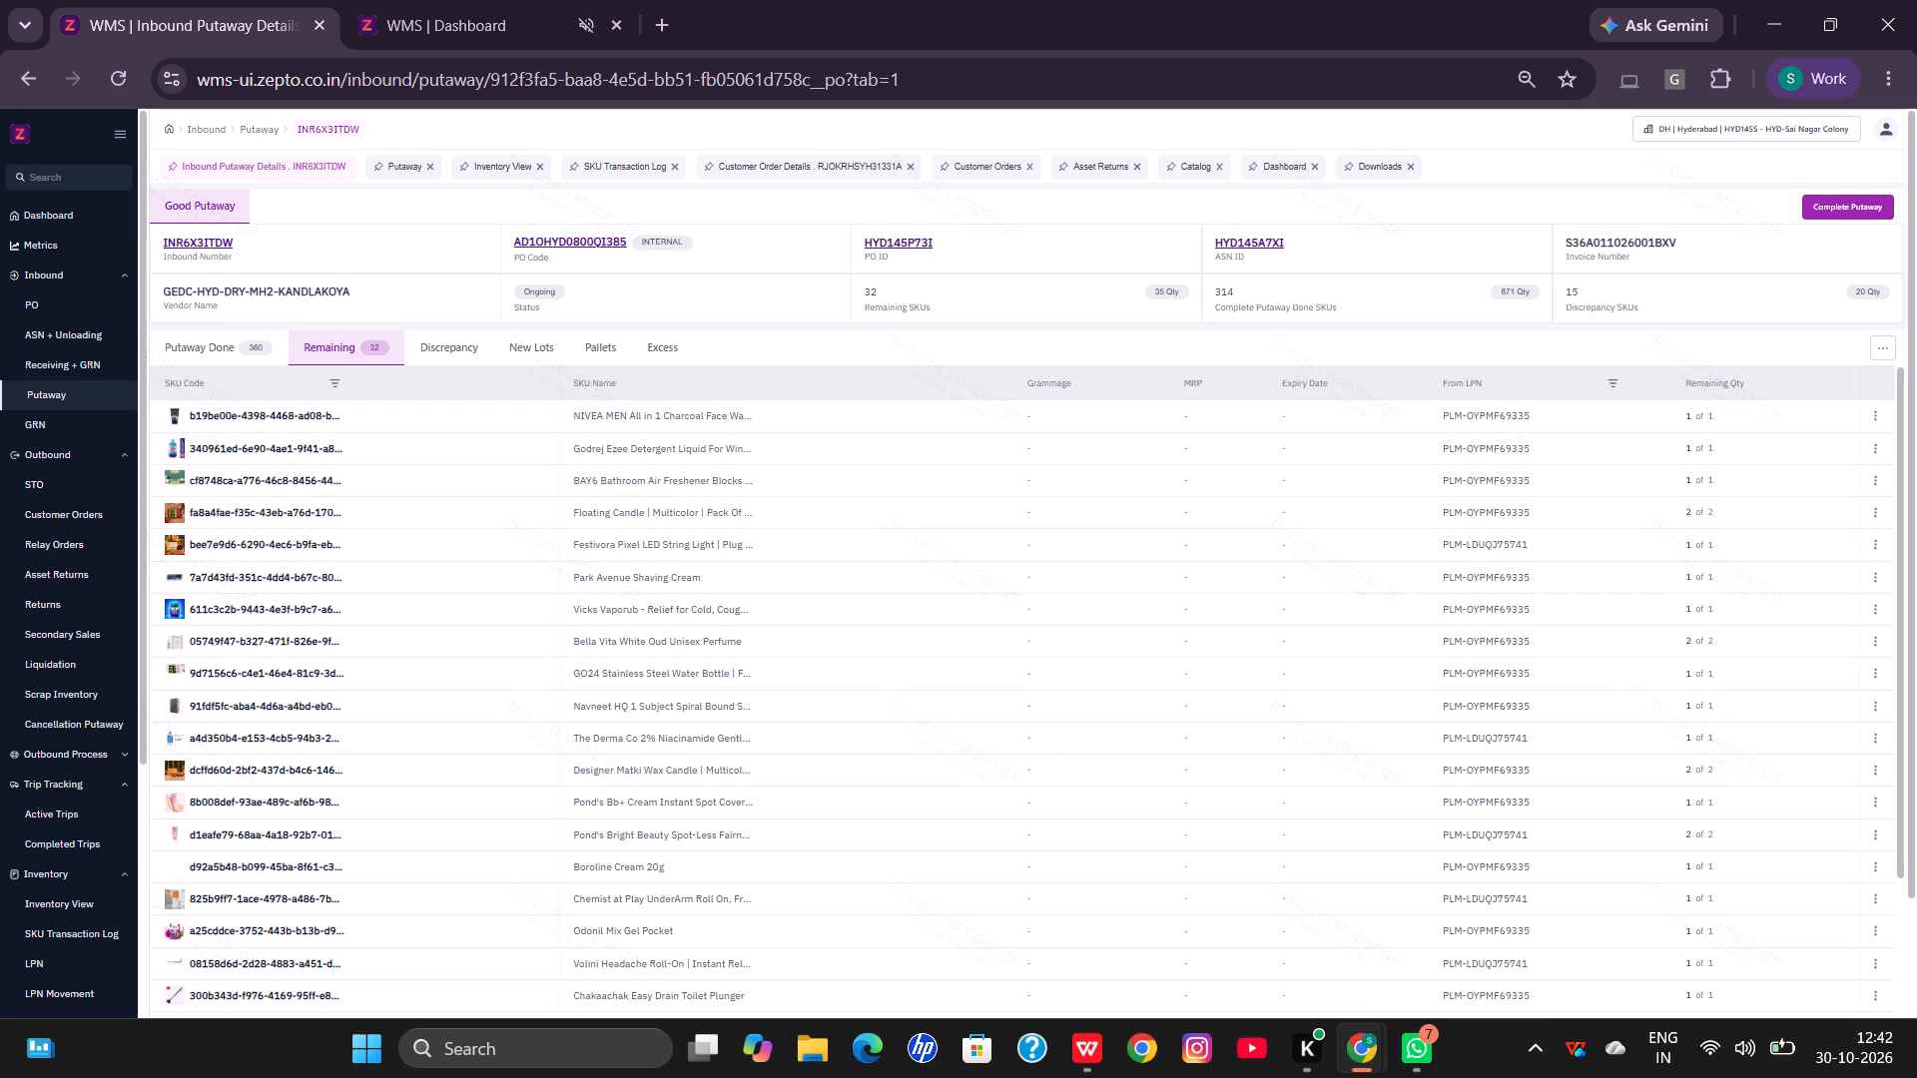
{"action": "triple_click", "coordinate": [1496, 737]}
{"action": "key", "text": "ctrl+c"}
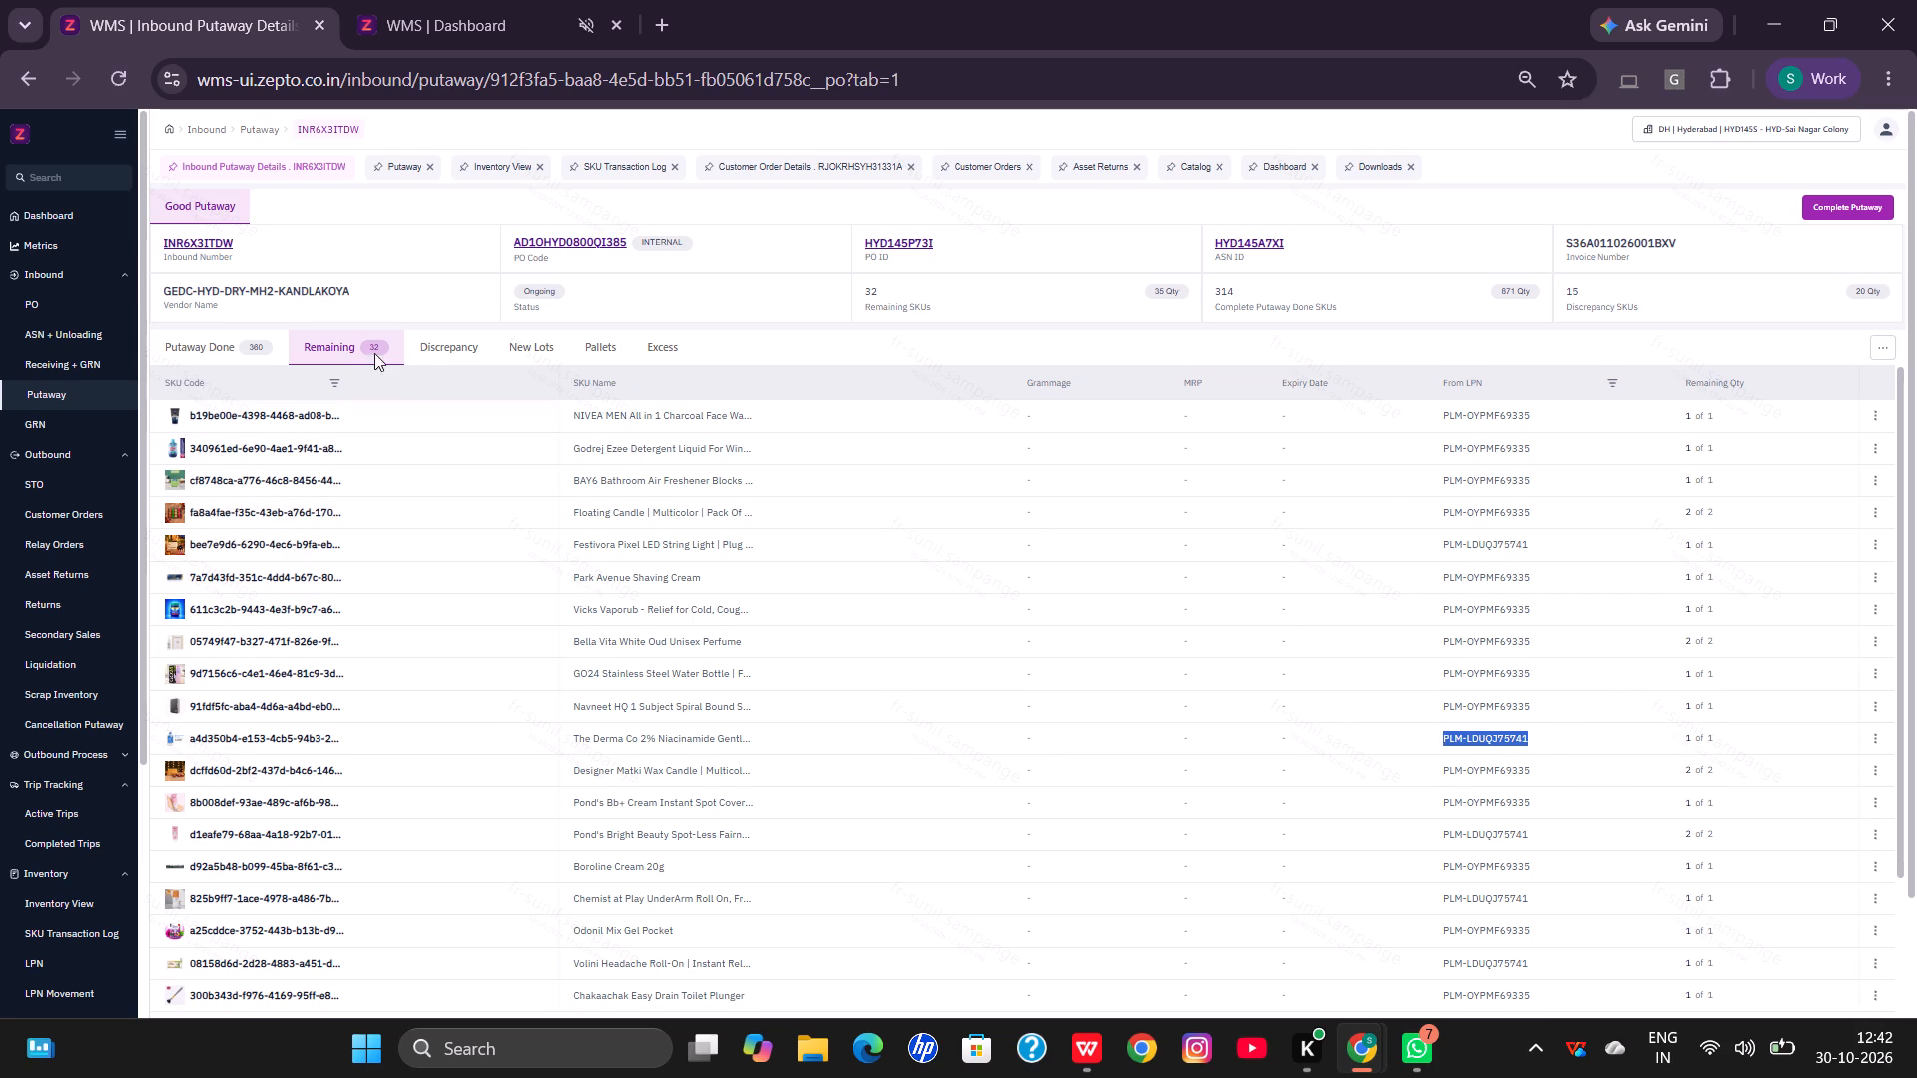
Show the completed putaway in LPN view and filter it by LPN ID PLM-LDUQJ75741.
{"action": "left_click", "coordinate": [253, 340]}
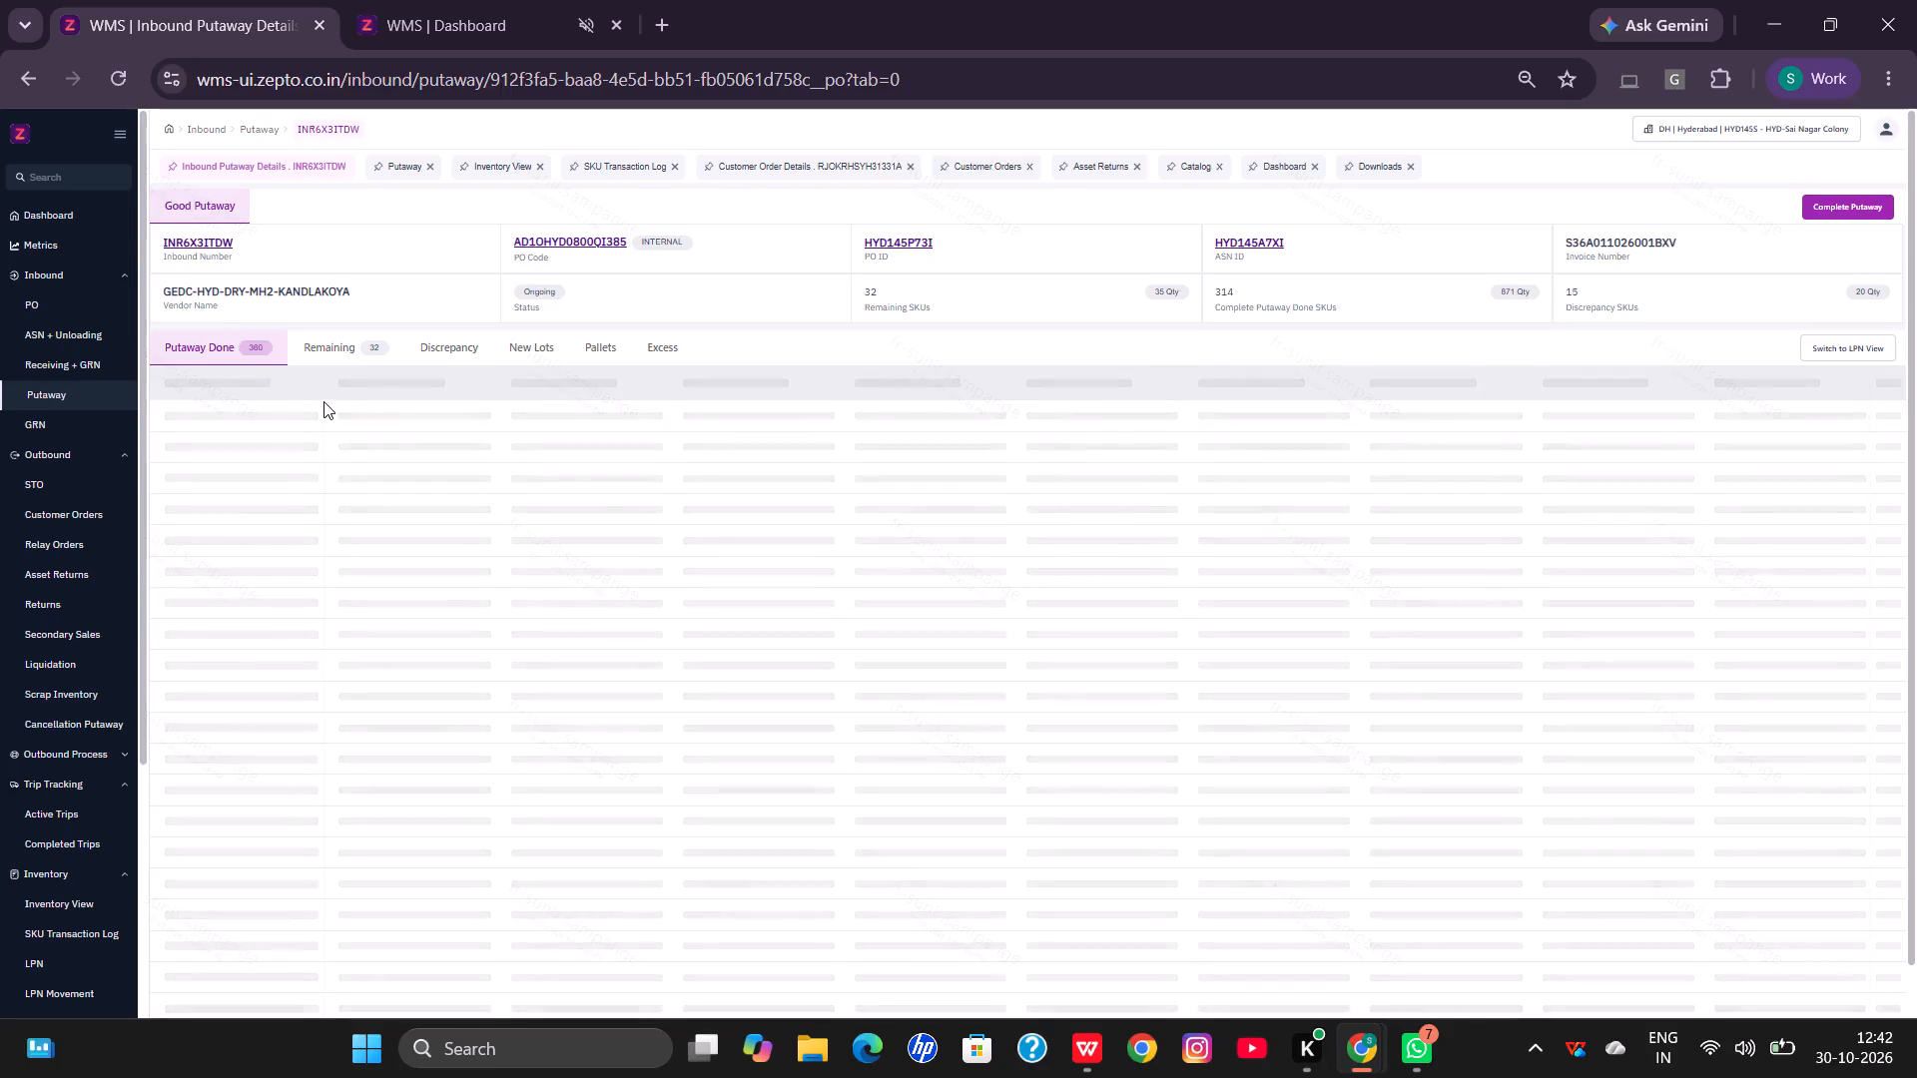
{"action": "left_click", "coordinate": [1832, 336]}
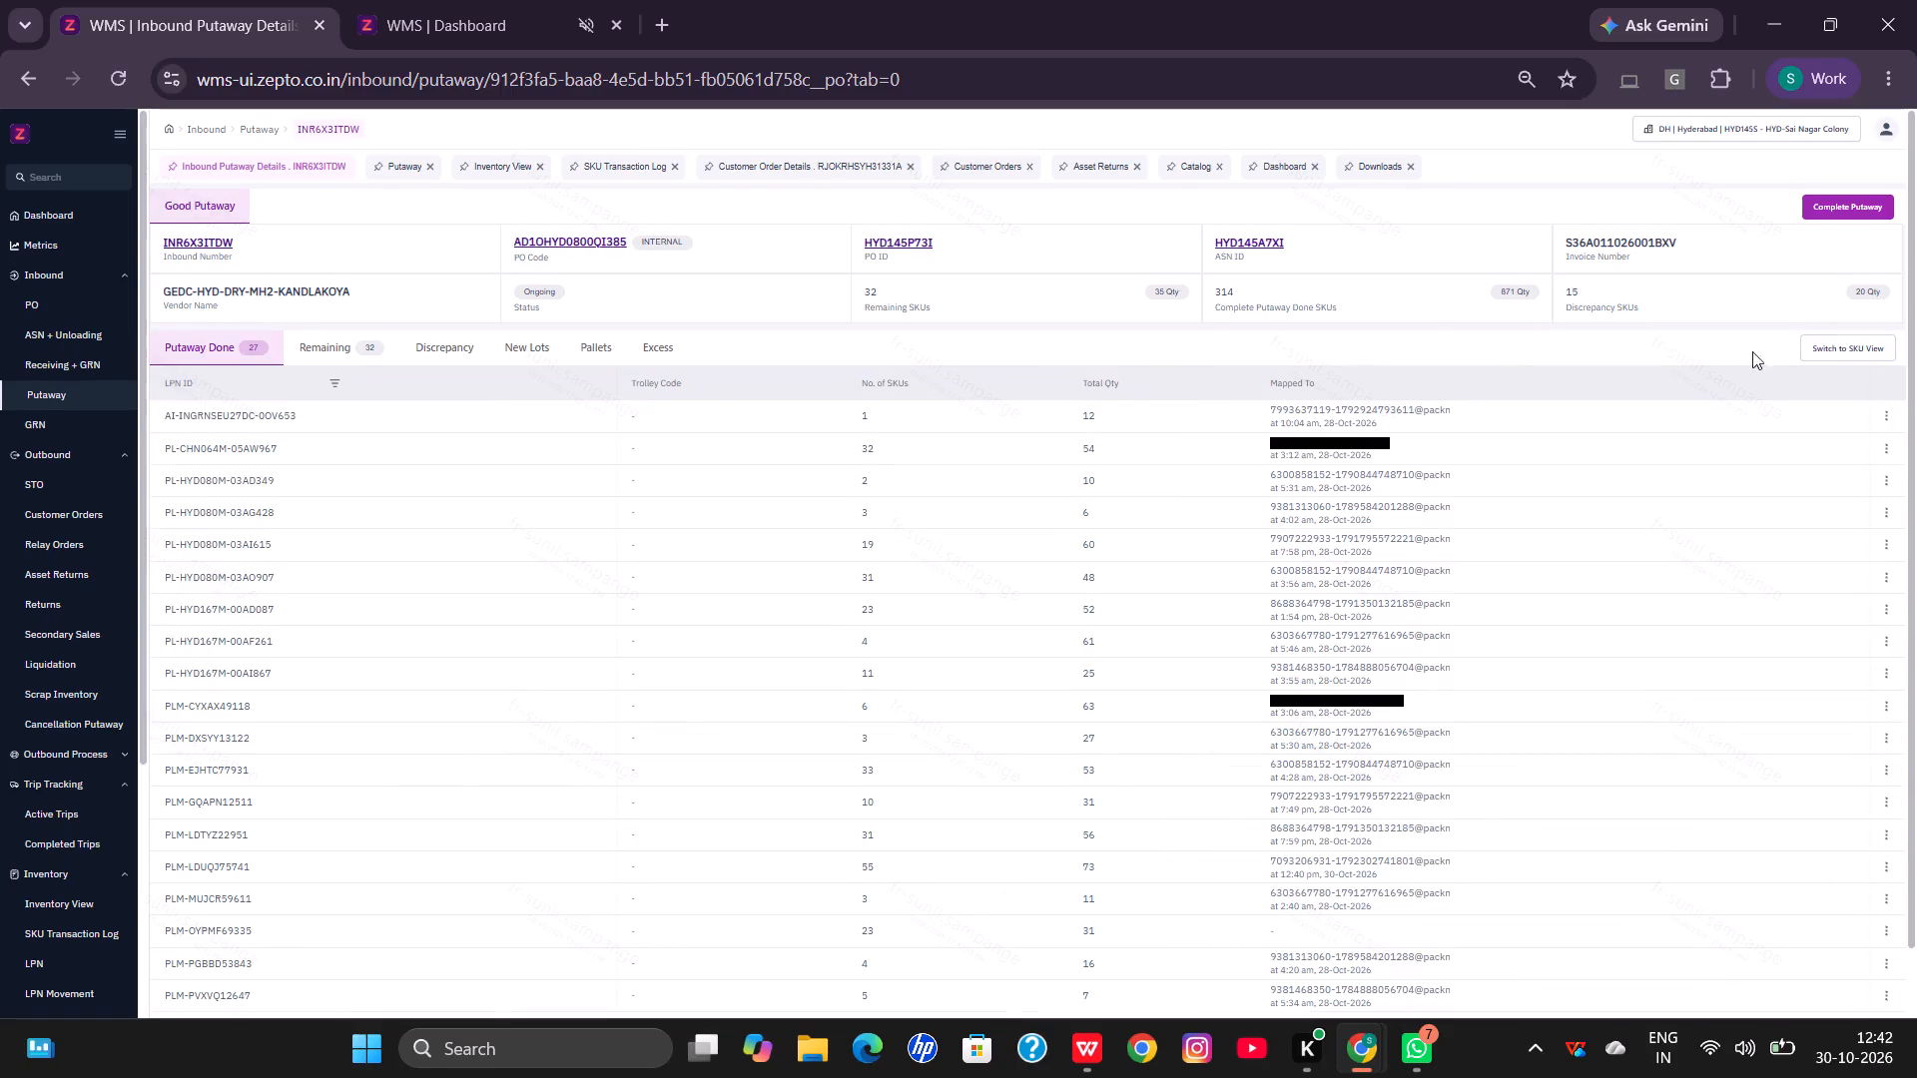
{"action": "left_click", "coordinate": [332, 380]}
{"action": "key", "text": "ctrl+v"}
{"action": "key", "text": "Return"}
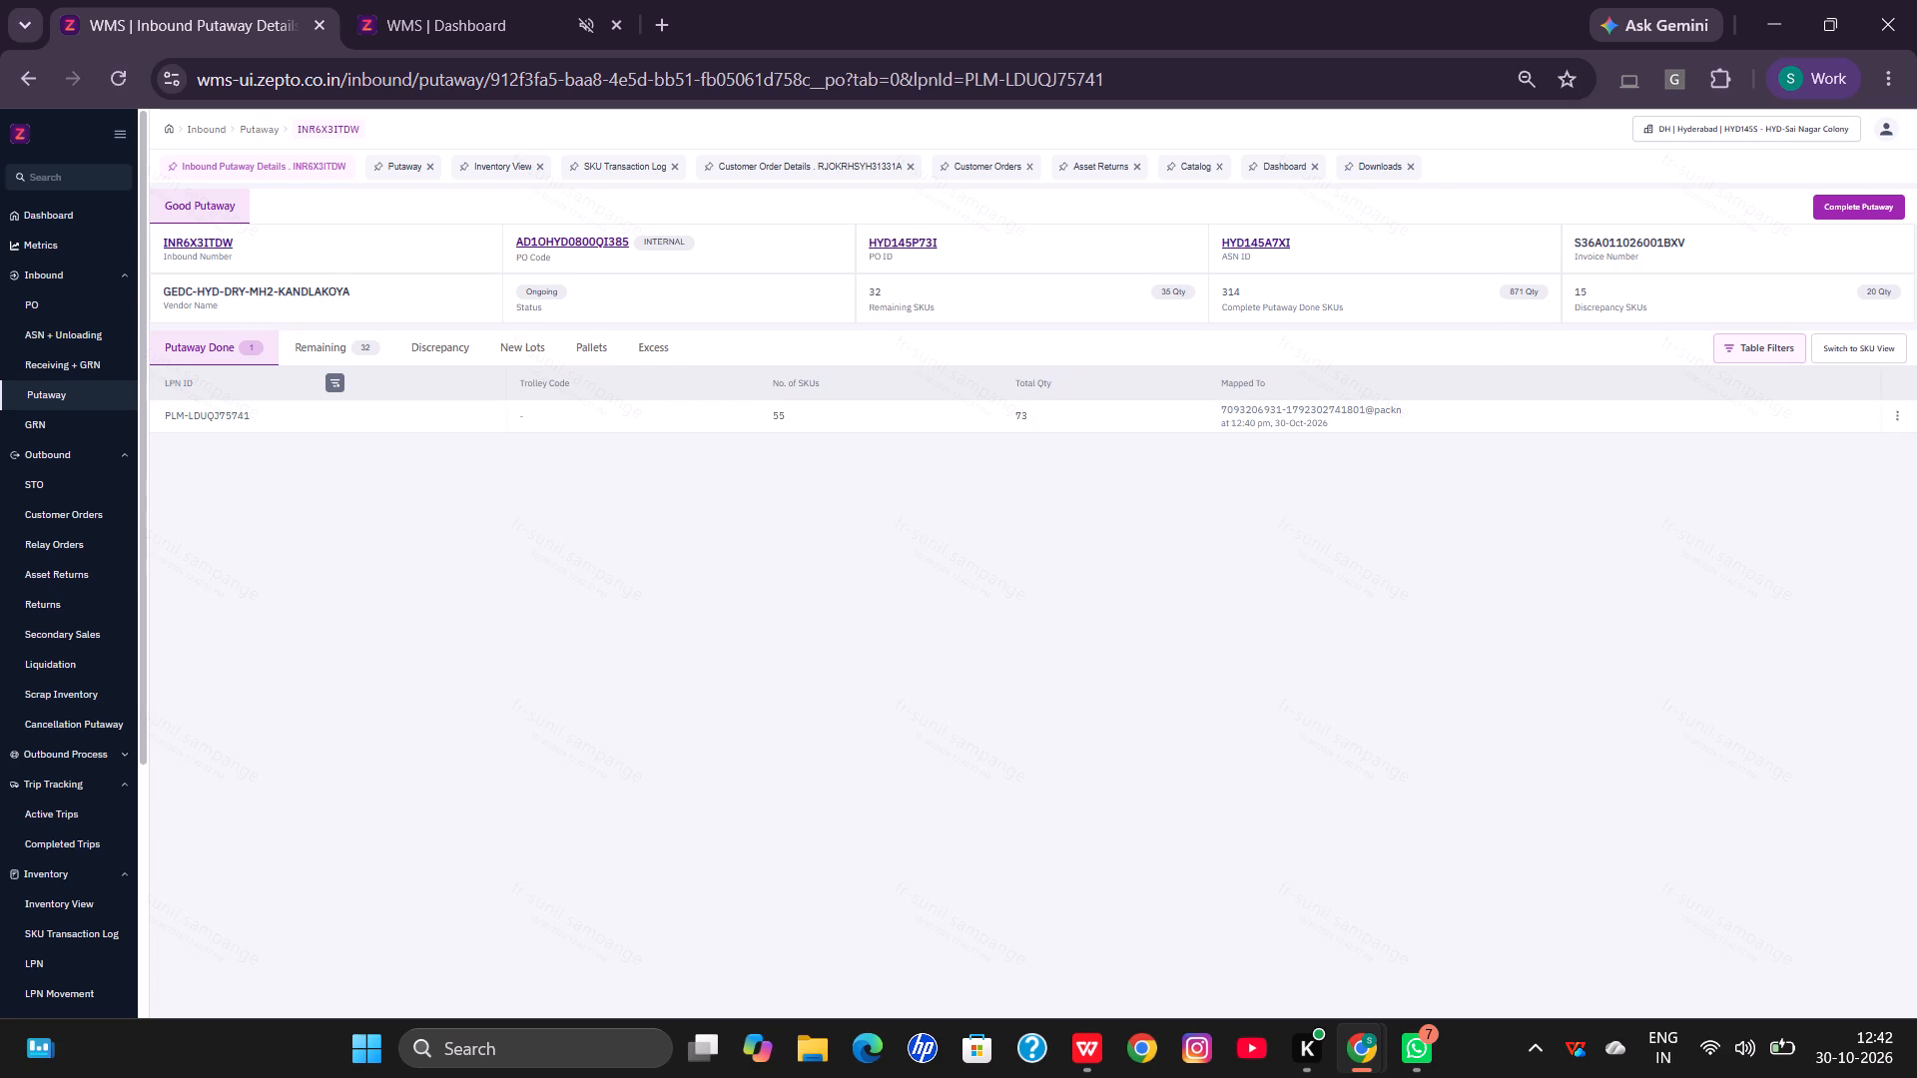
Un-map LPN PLM-LDUQJ75741 from the worker account it is mapped to.
{"action": "left_click", "coordinate": [1895, 421]}
{"action": "left_click", "coordinate": [1839, 438]}
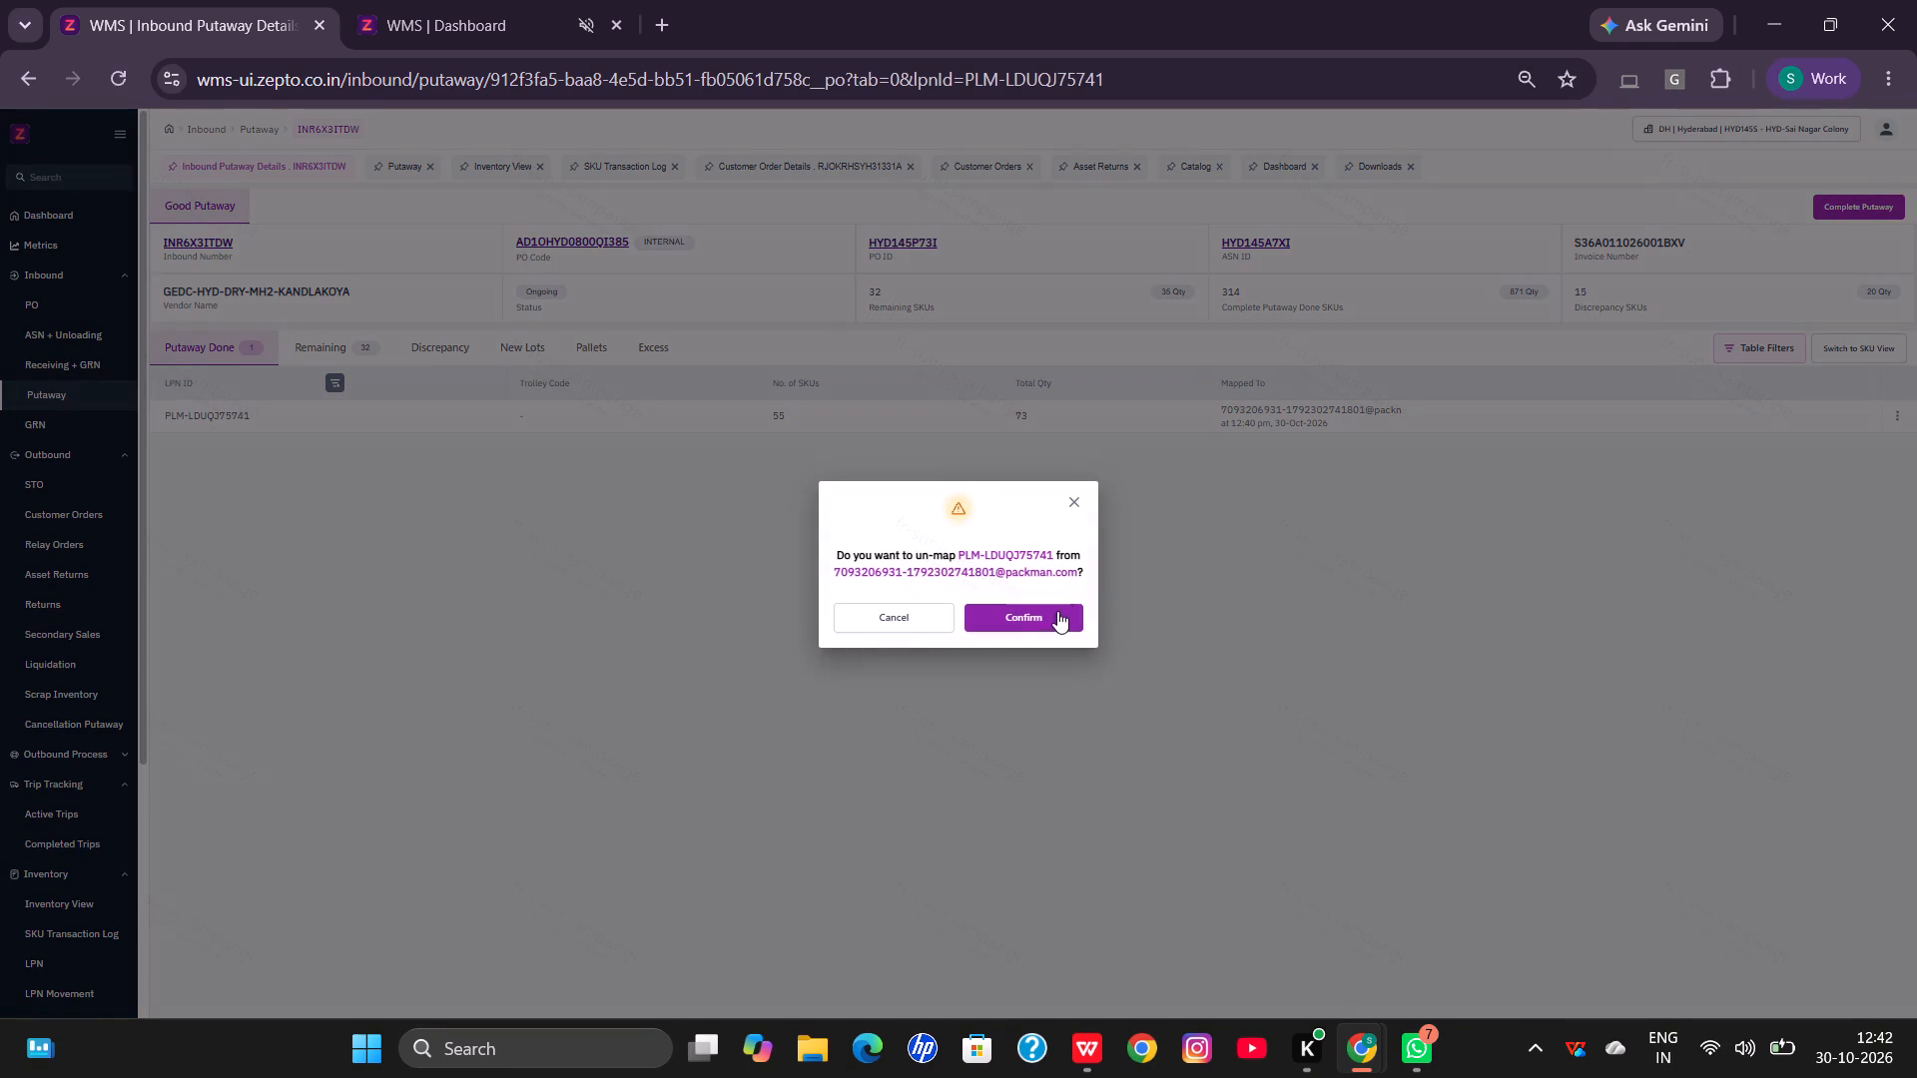
{"action": "left_click", "coordinate": [1052, 614]}
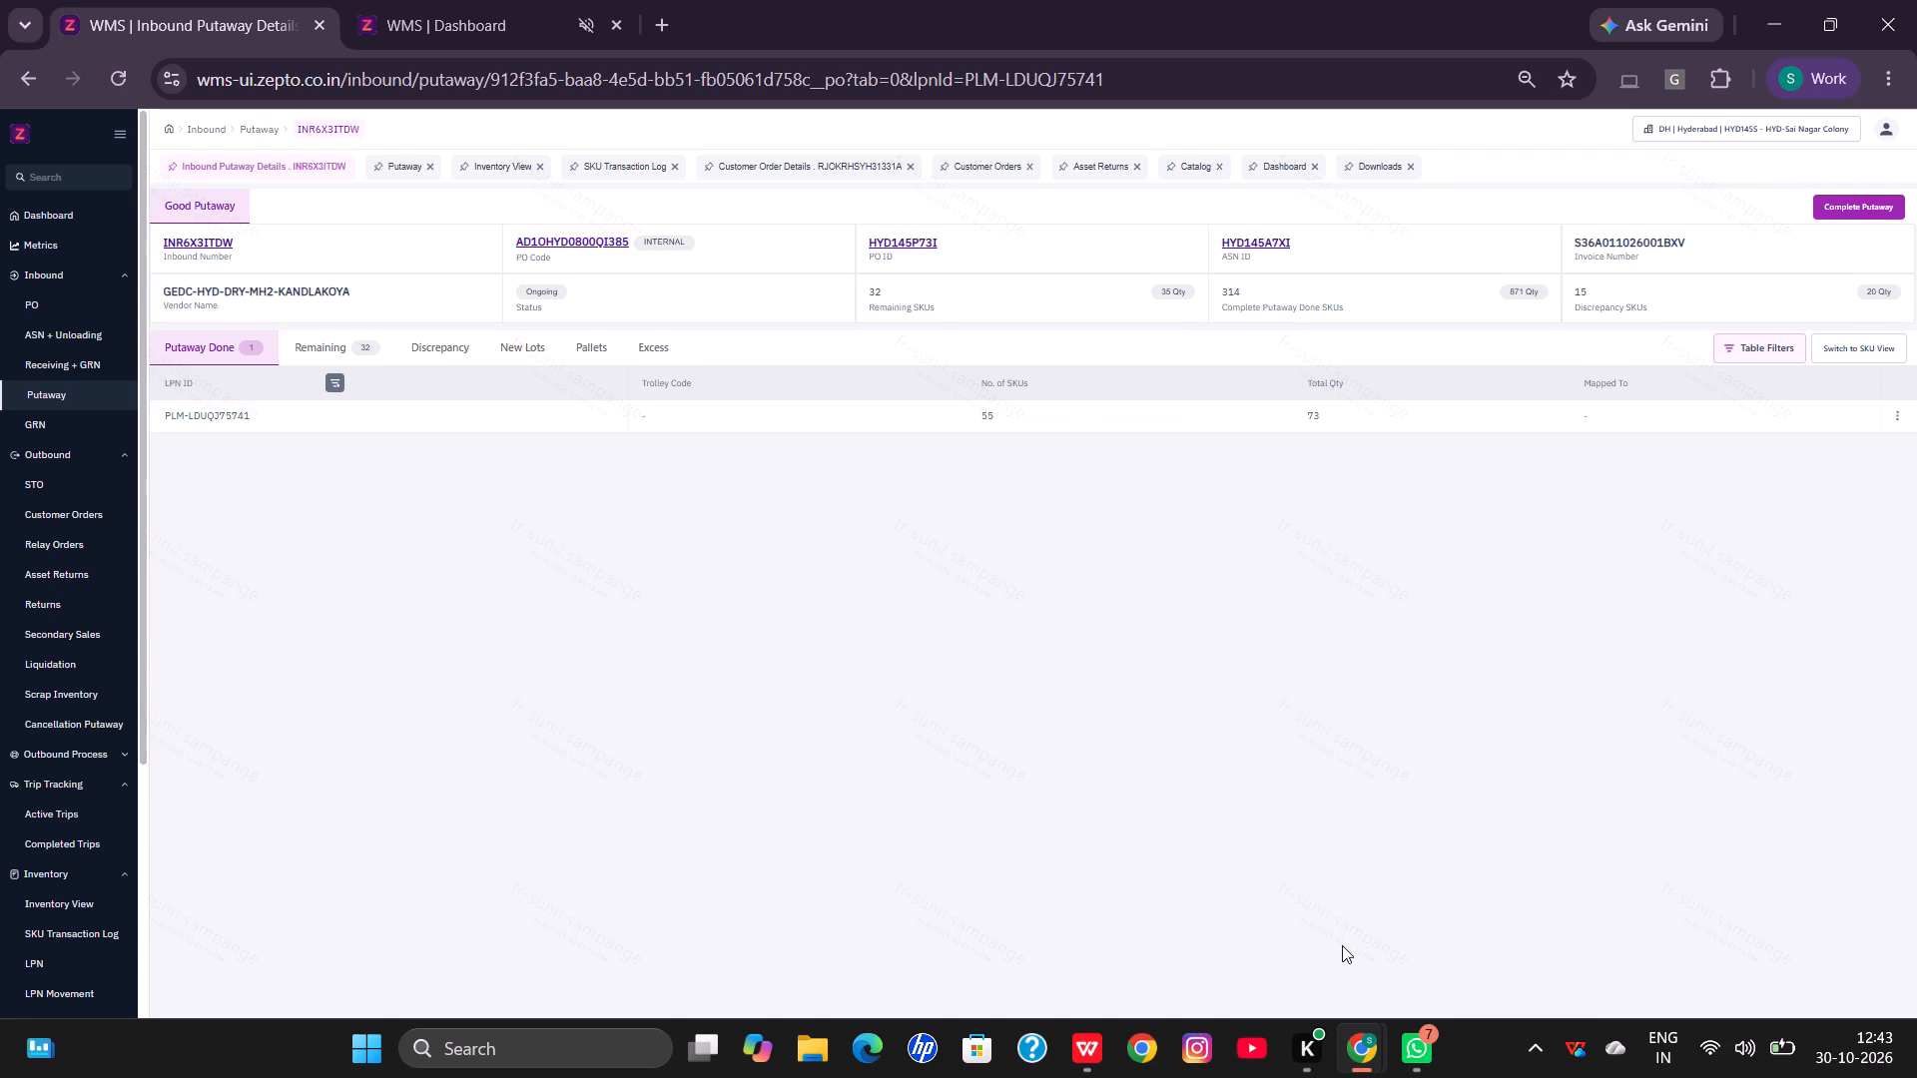
Generate a page QR code with its text replaced by FESTIVE_BIN, ready for scanning.
{"action": "right_click", "coordinate": [1195, 1056]}
{"action": "right_click", "coordinate": [1004, 749]}
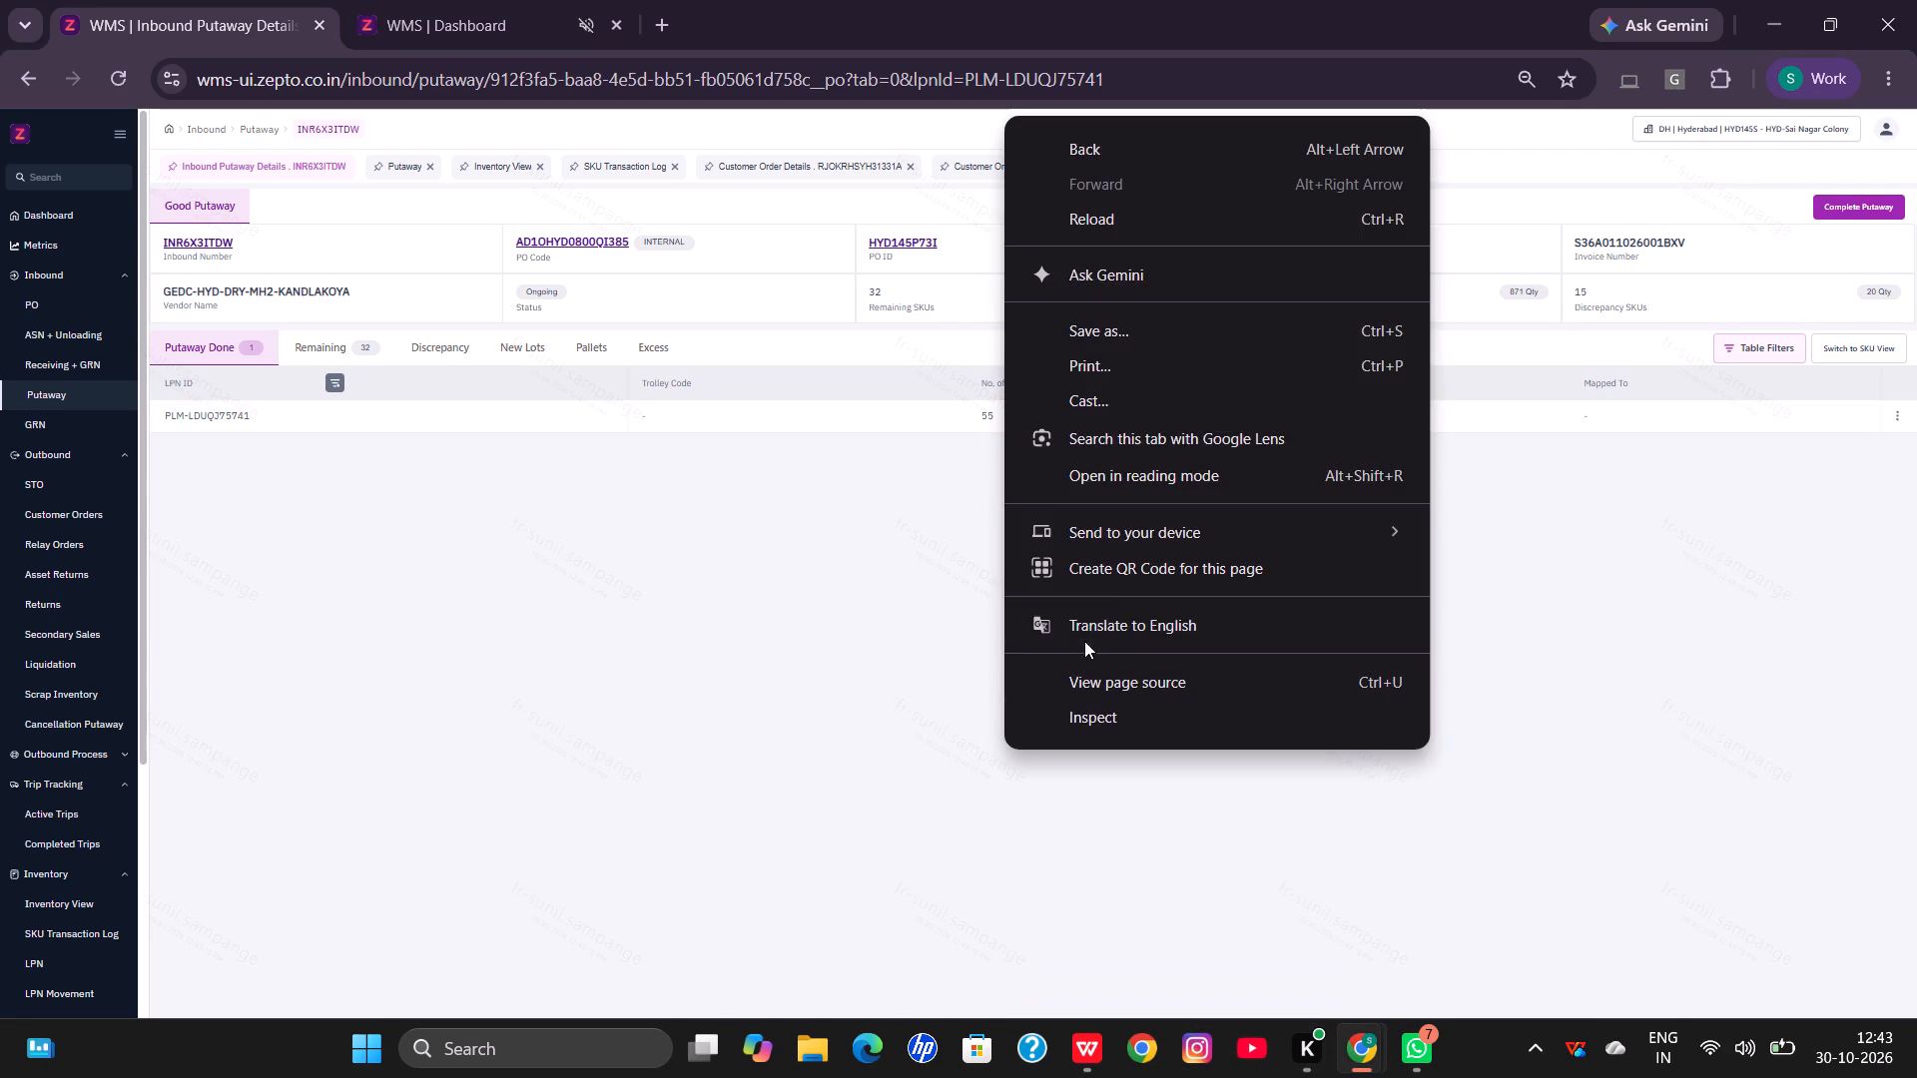
{"action": "left_click", "coordinate": [1096, 586]}
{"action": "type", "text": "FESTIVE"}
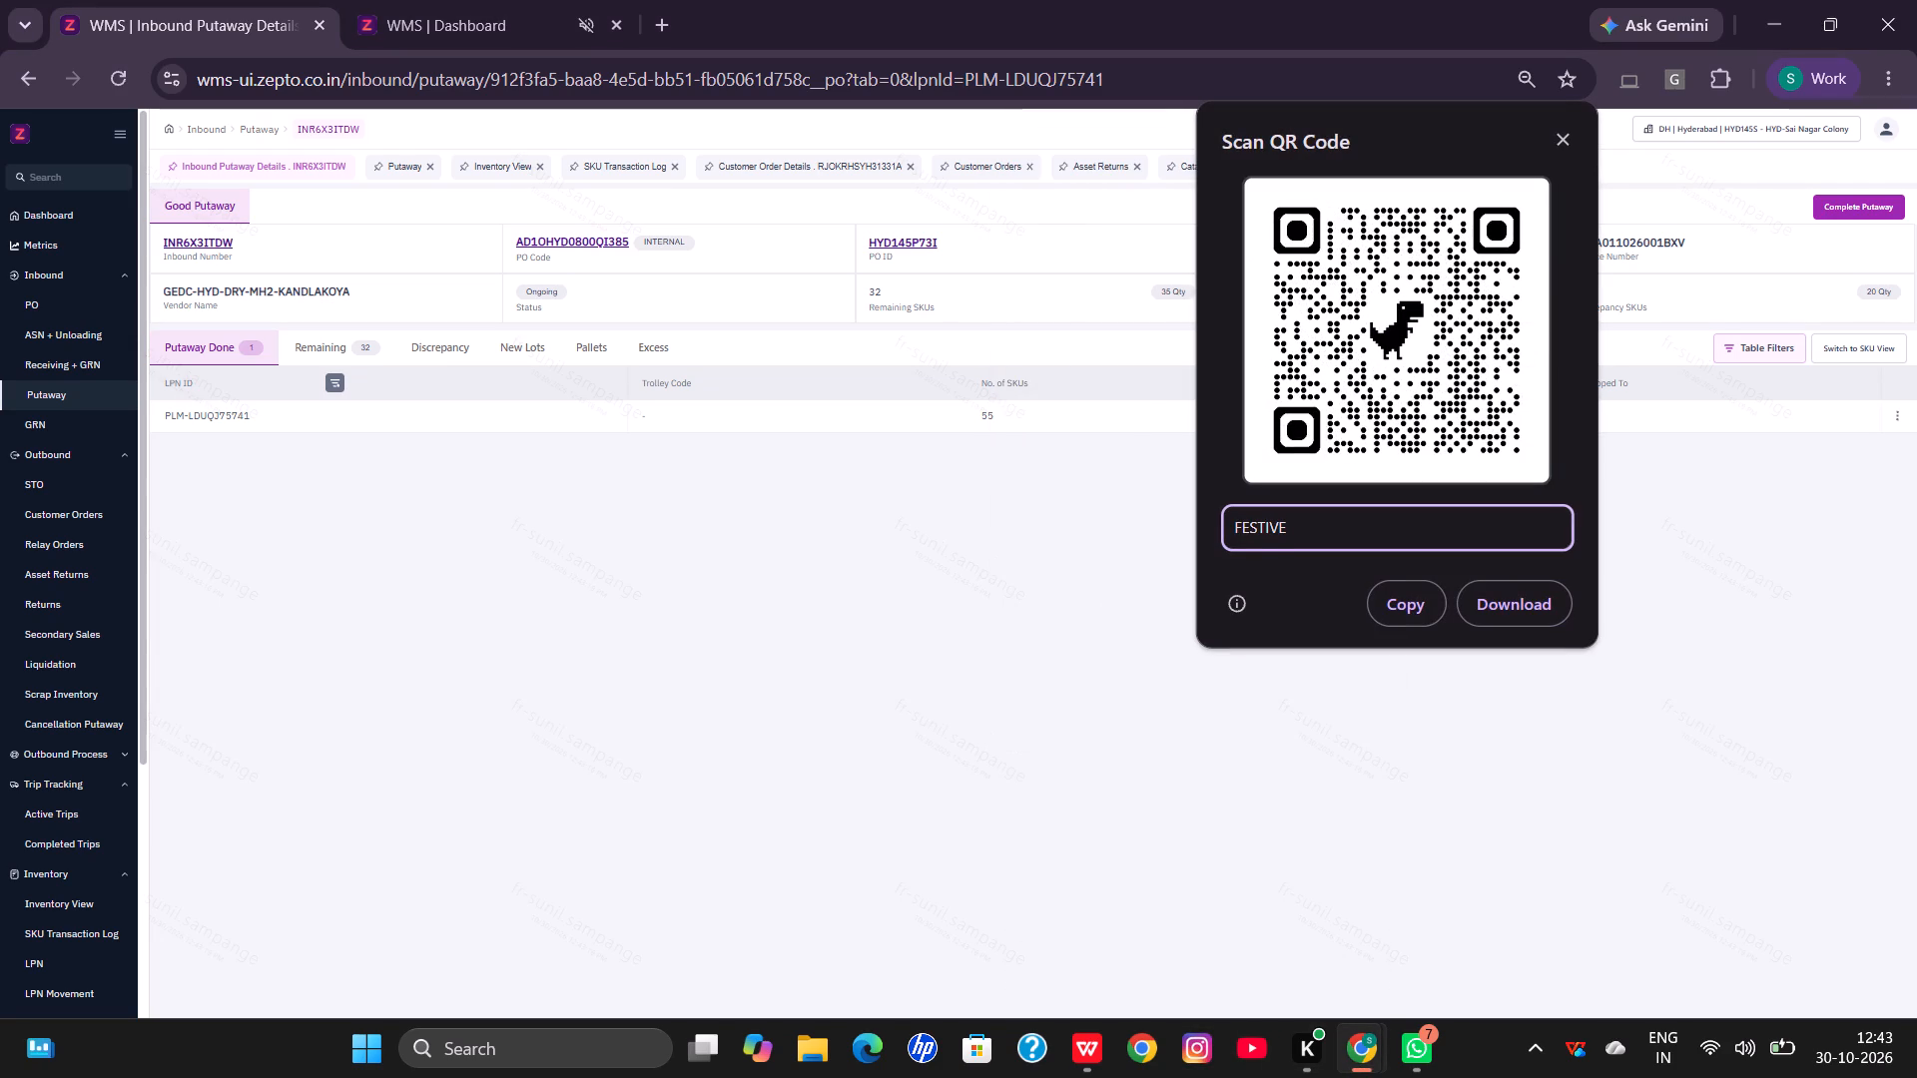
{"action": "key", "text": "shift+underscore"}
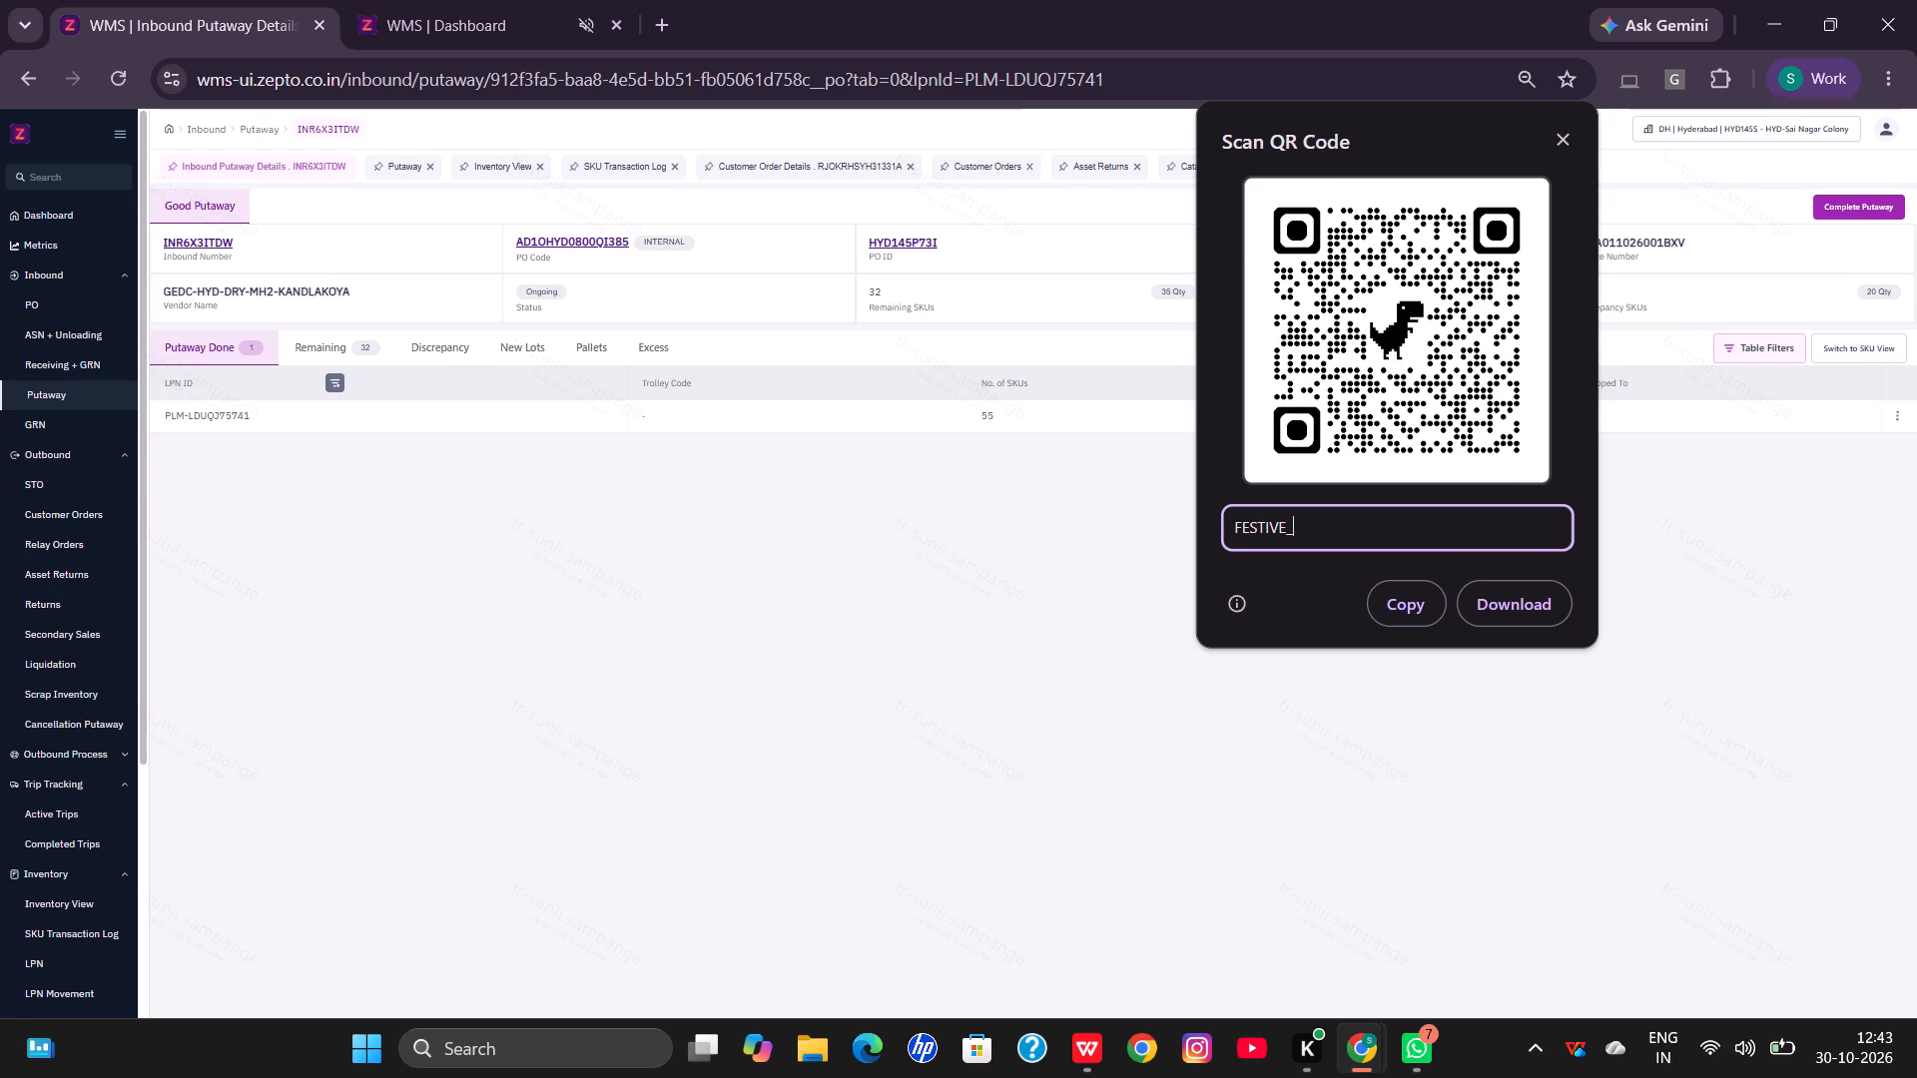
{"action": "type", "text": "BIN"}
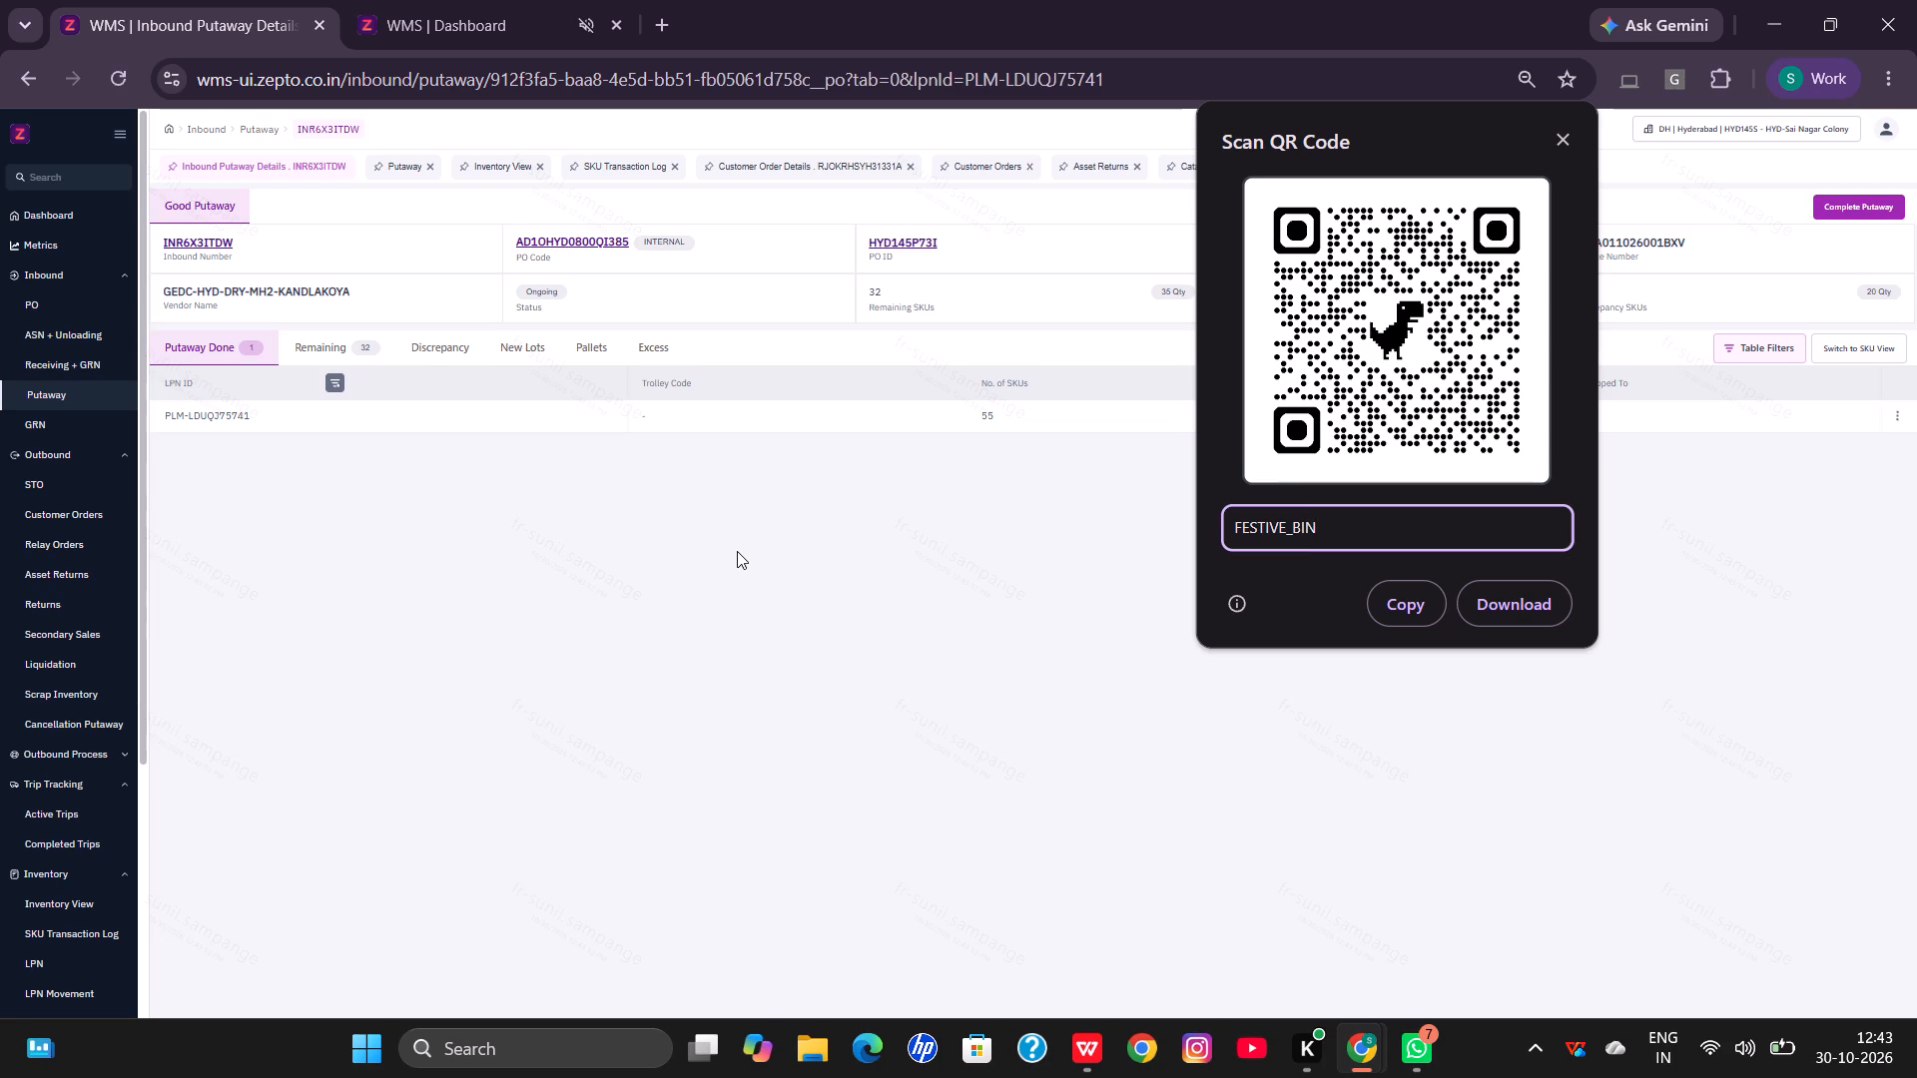
Close the QR code for FESTIVE_BIN.
{"action": "left_click", "coordinate": [737, 551]}
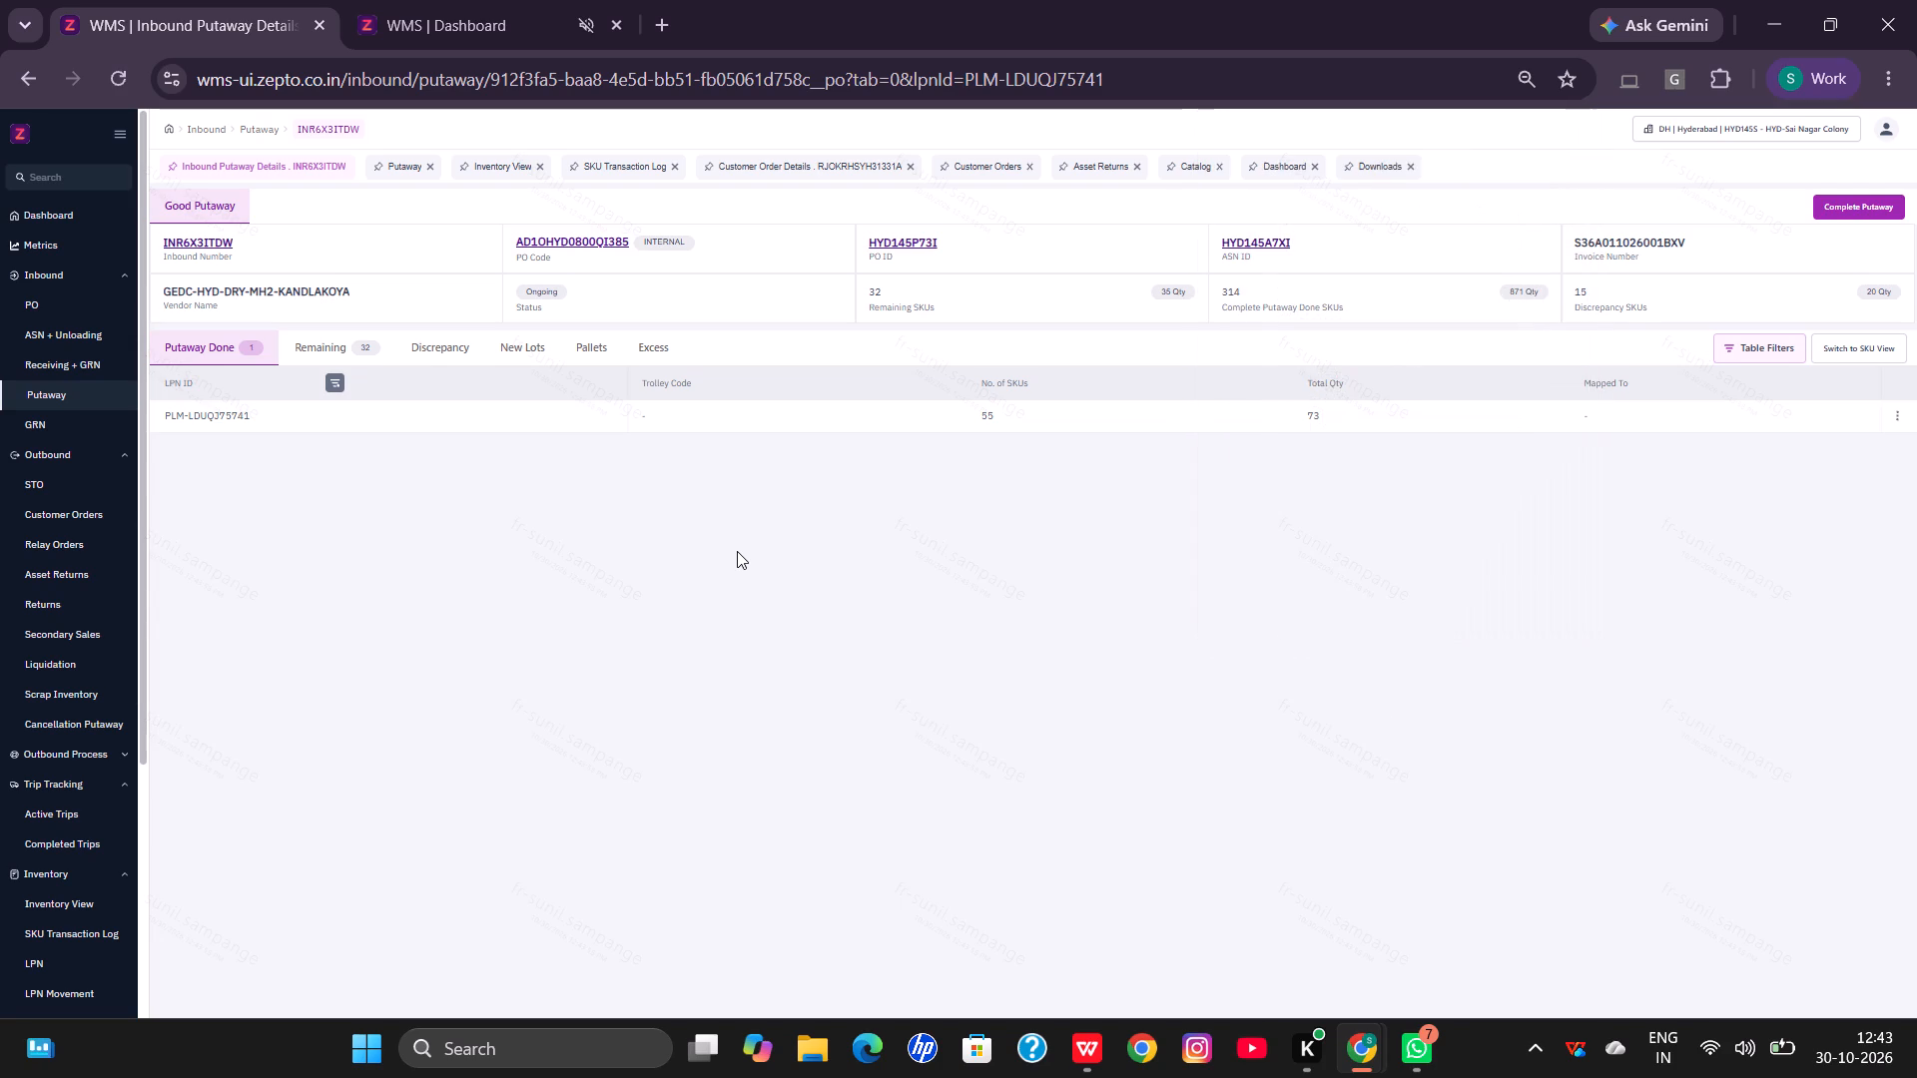
{"action": "left_click", "coordinate": [737, 551]}
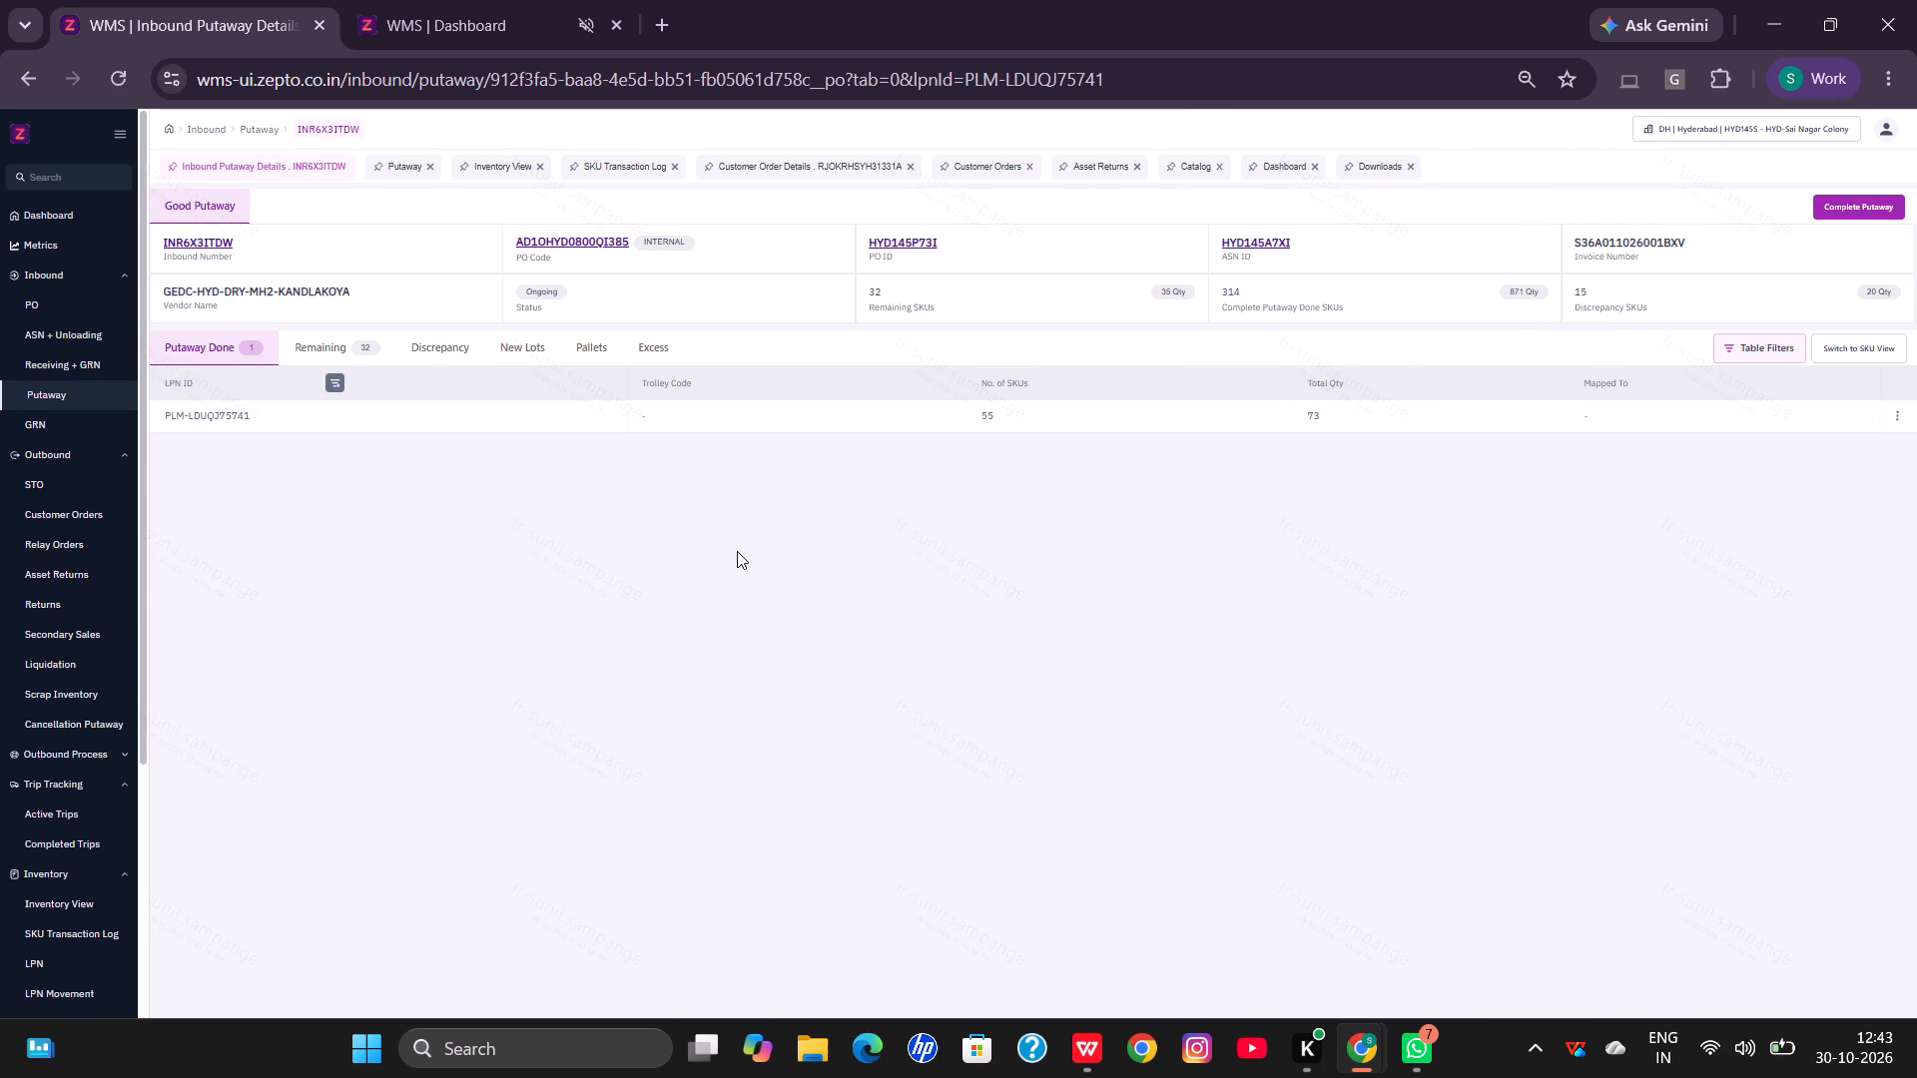
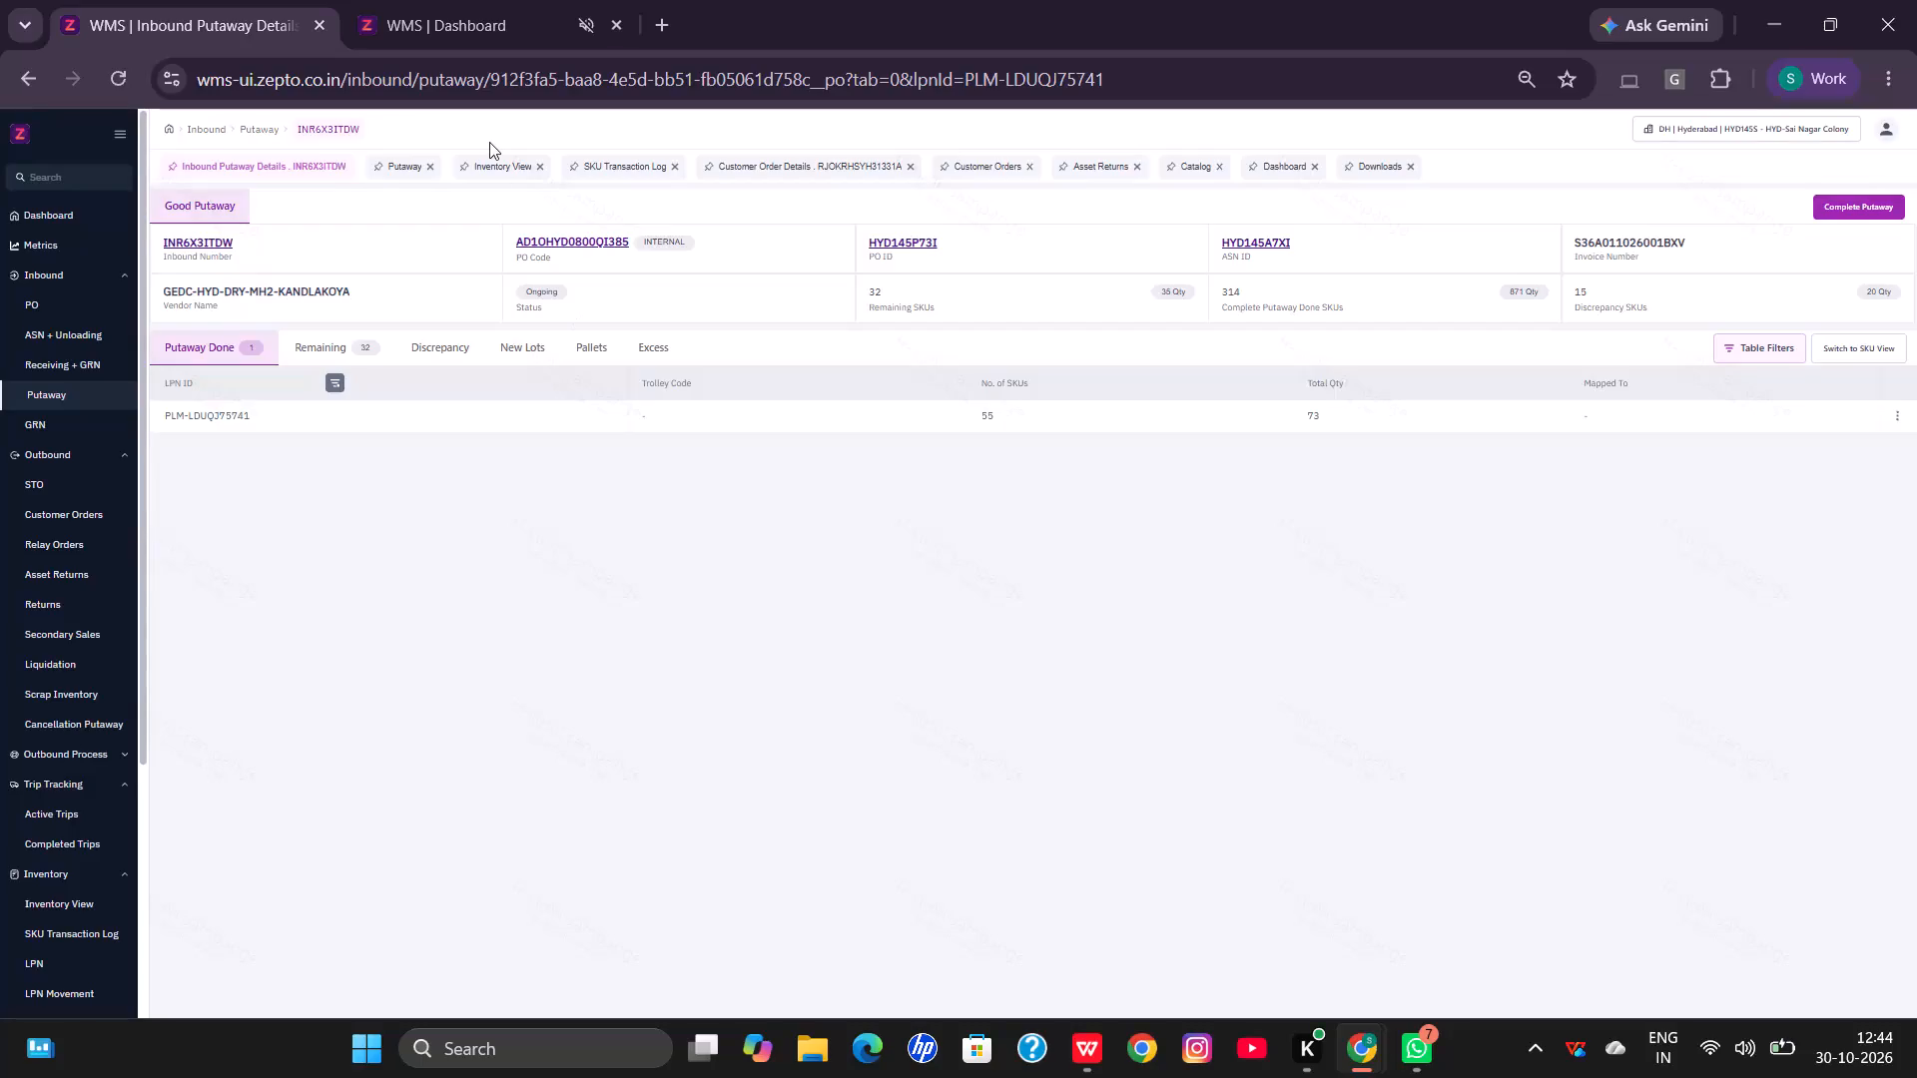
Switch to the other browser window and check the store's Control Tower overview.
{"action": "key", "text": "alt+Tab"}
{"action": "left_click", "coordinate": [969, 0]}
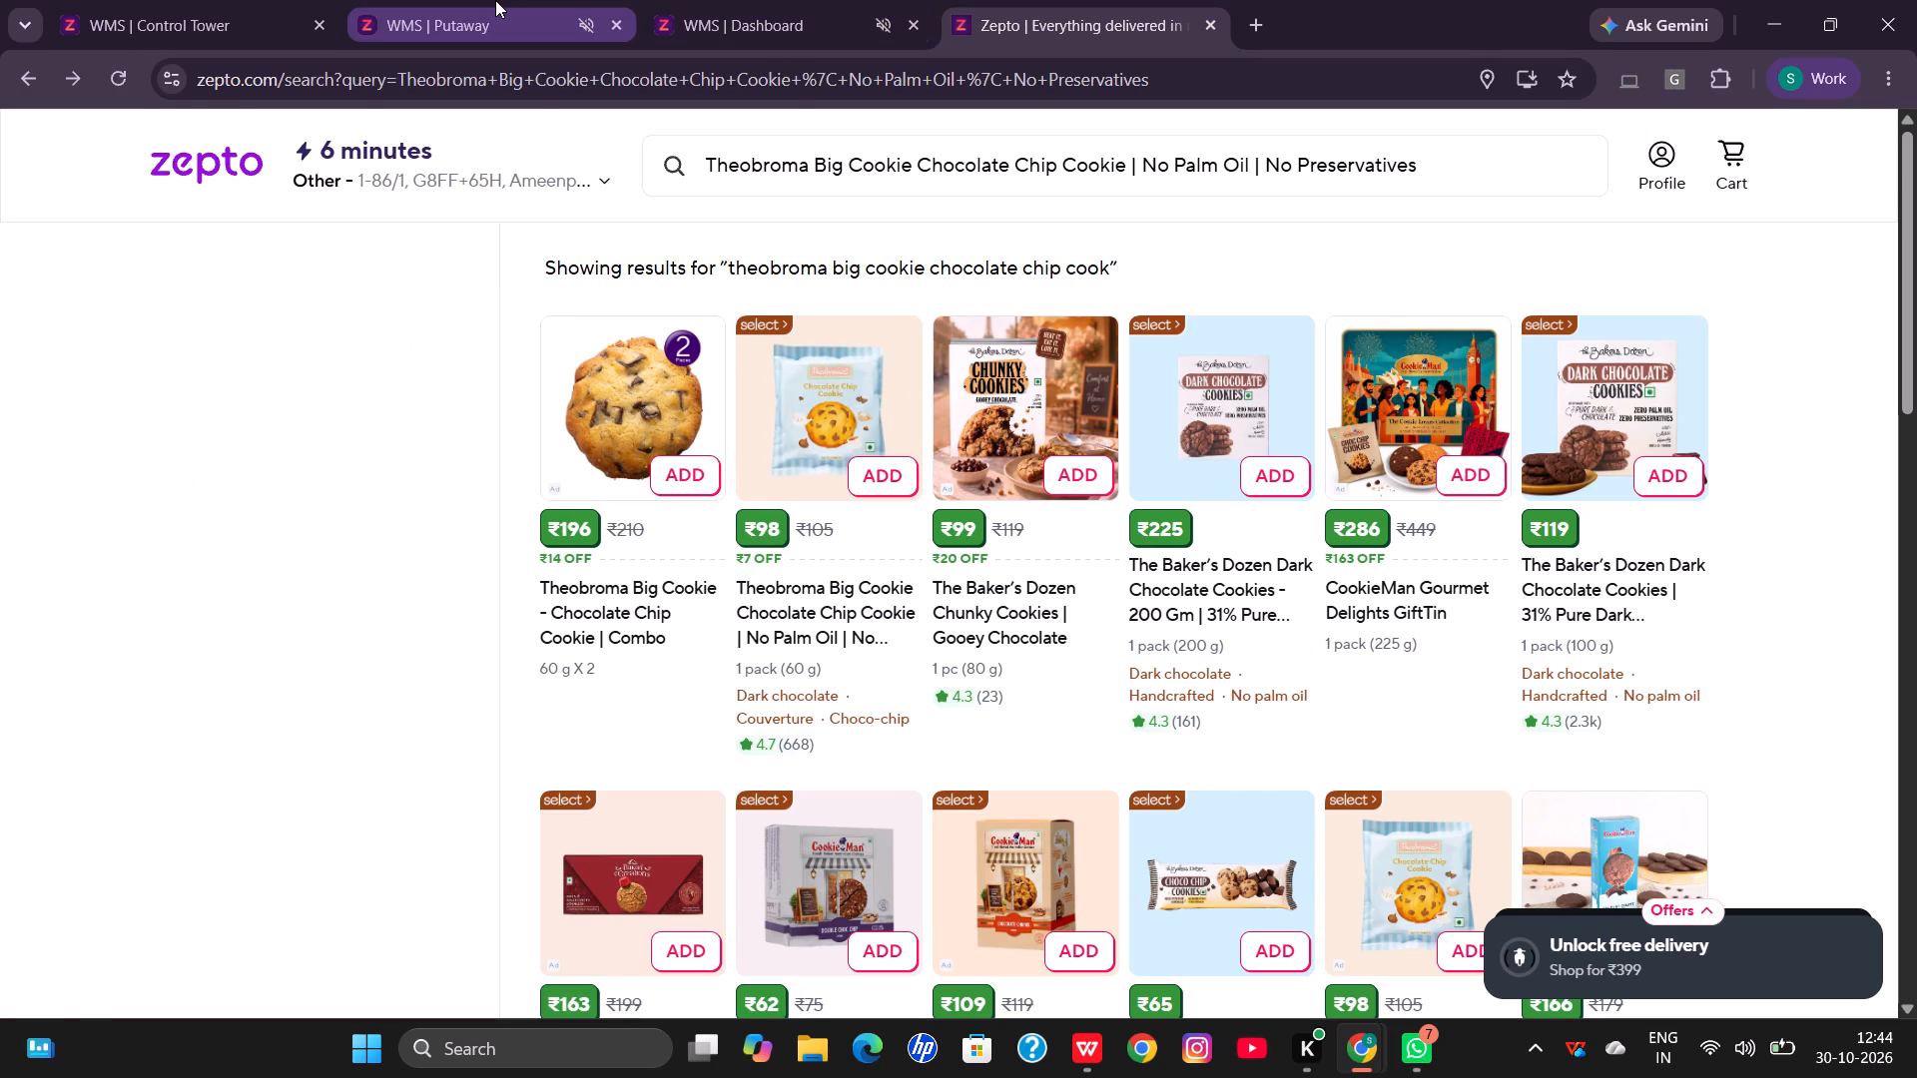
{"action": "left_click", "coordinate": [495, 0]}
{"action": "left_click", "coordinate": [228, 0]}
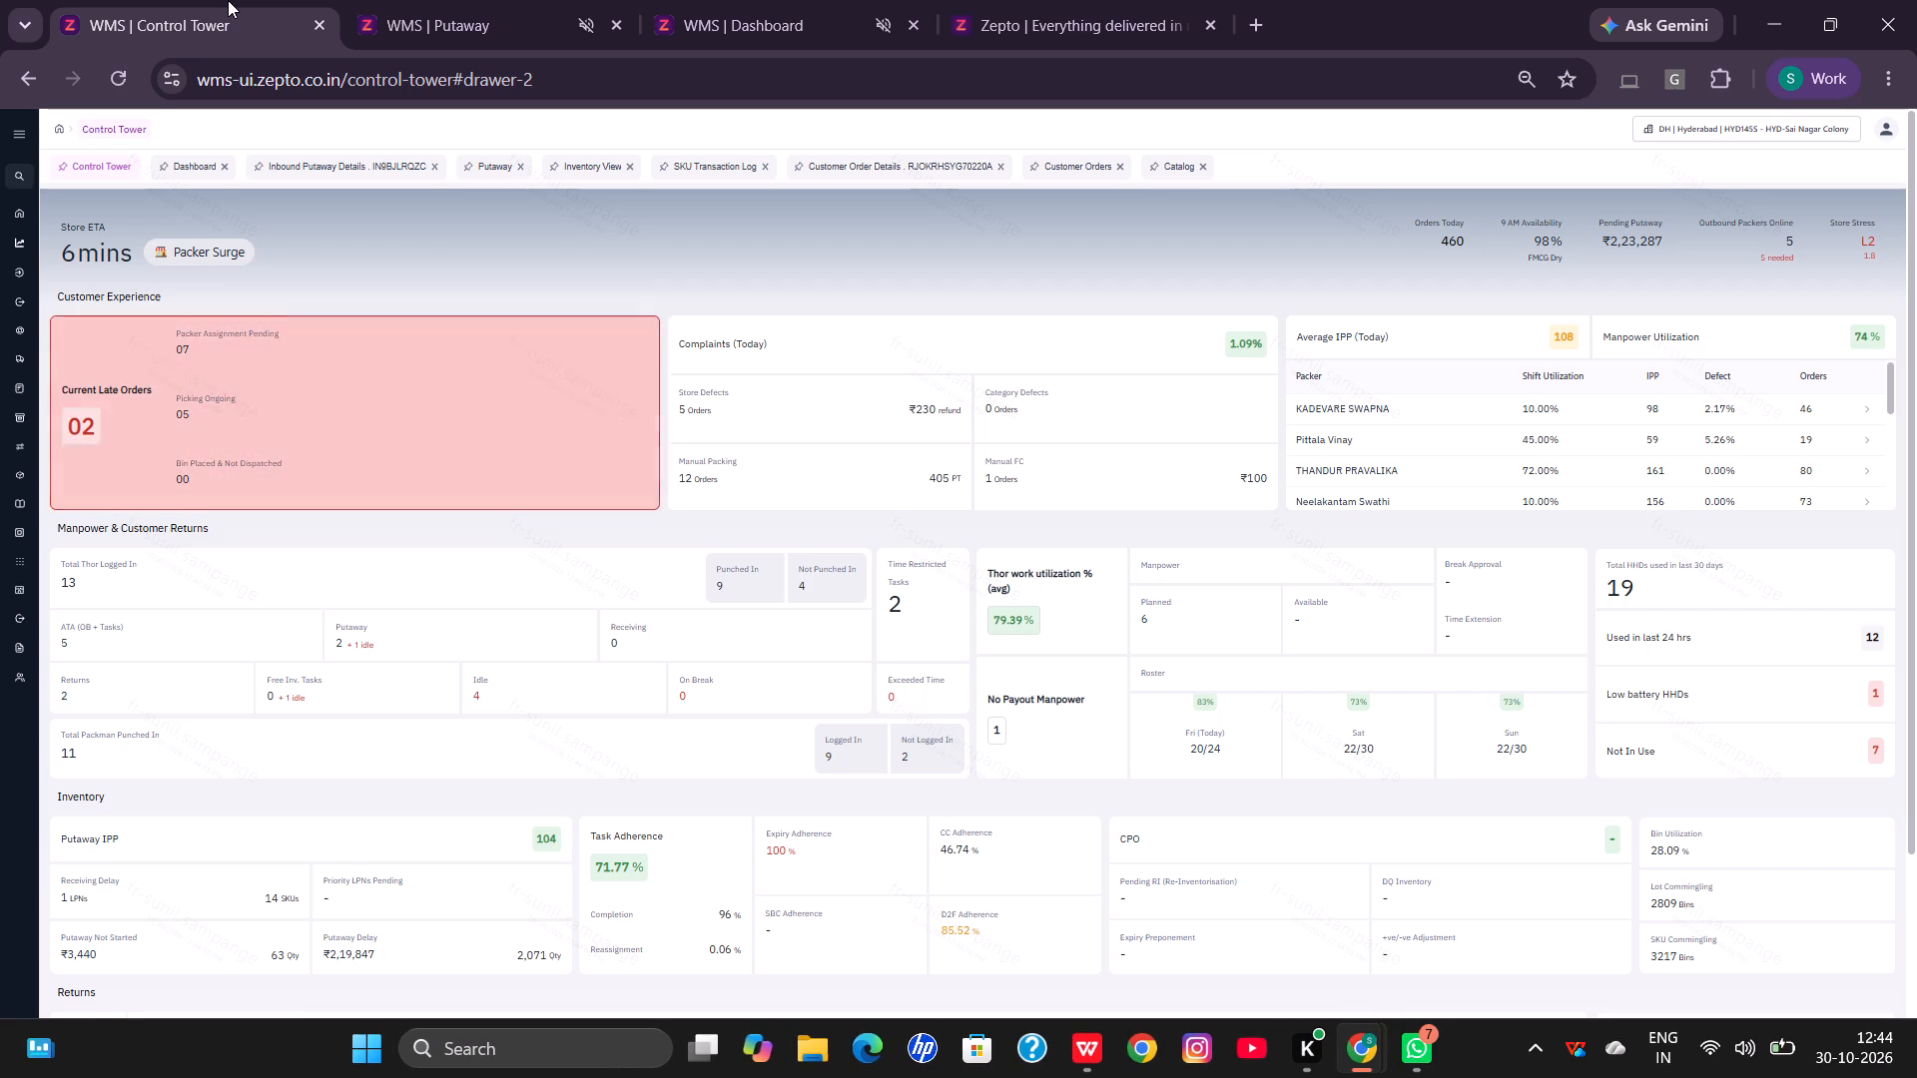
Reopen the inbound Putaway list by way of the Dashboard so it loads without the Ongoing status filter.
{"action": "left_click", "coordinate": [465, 0]}
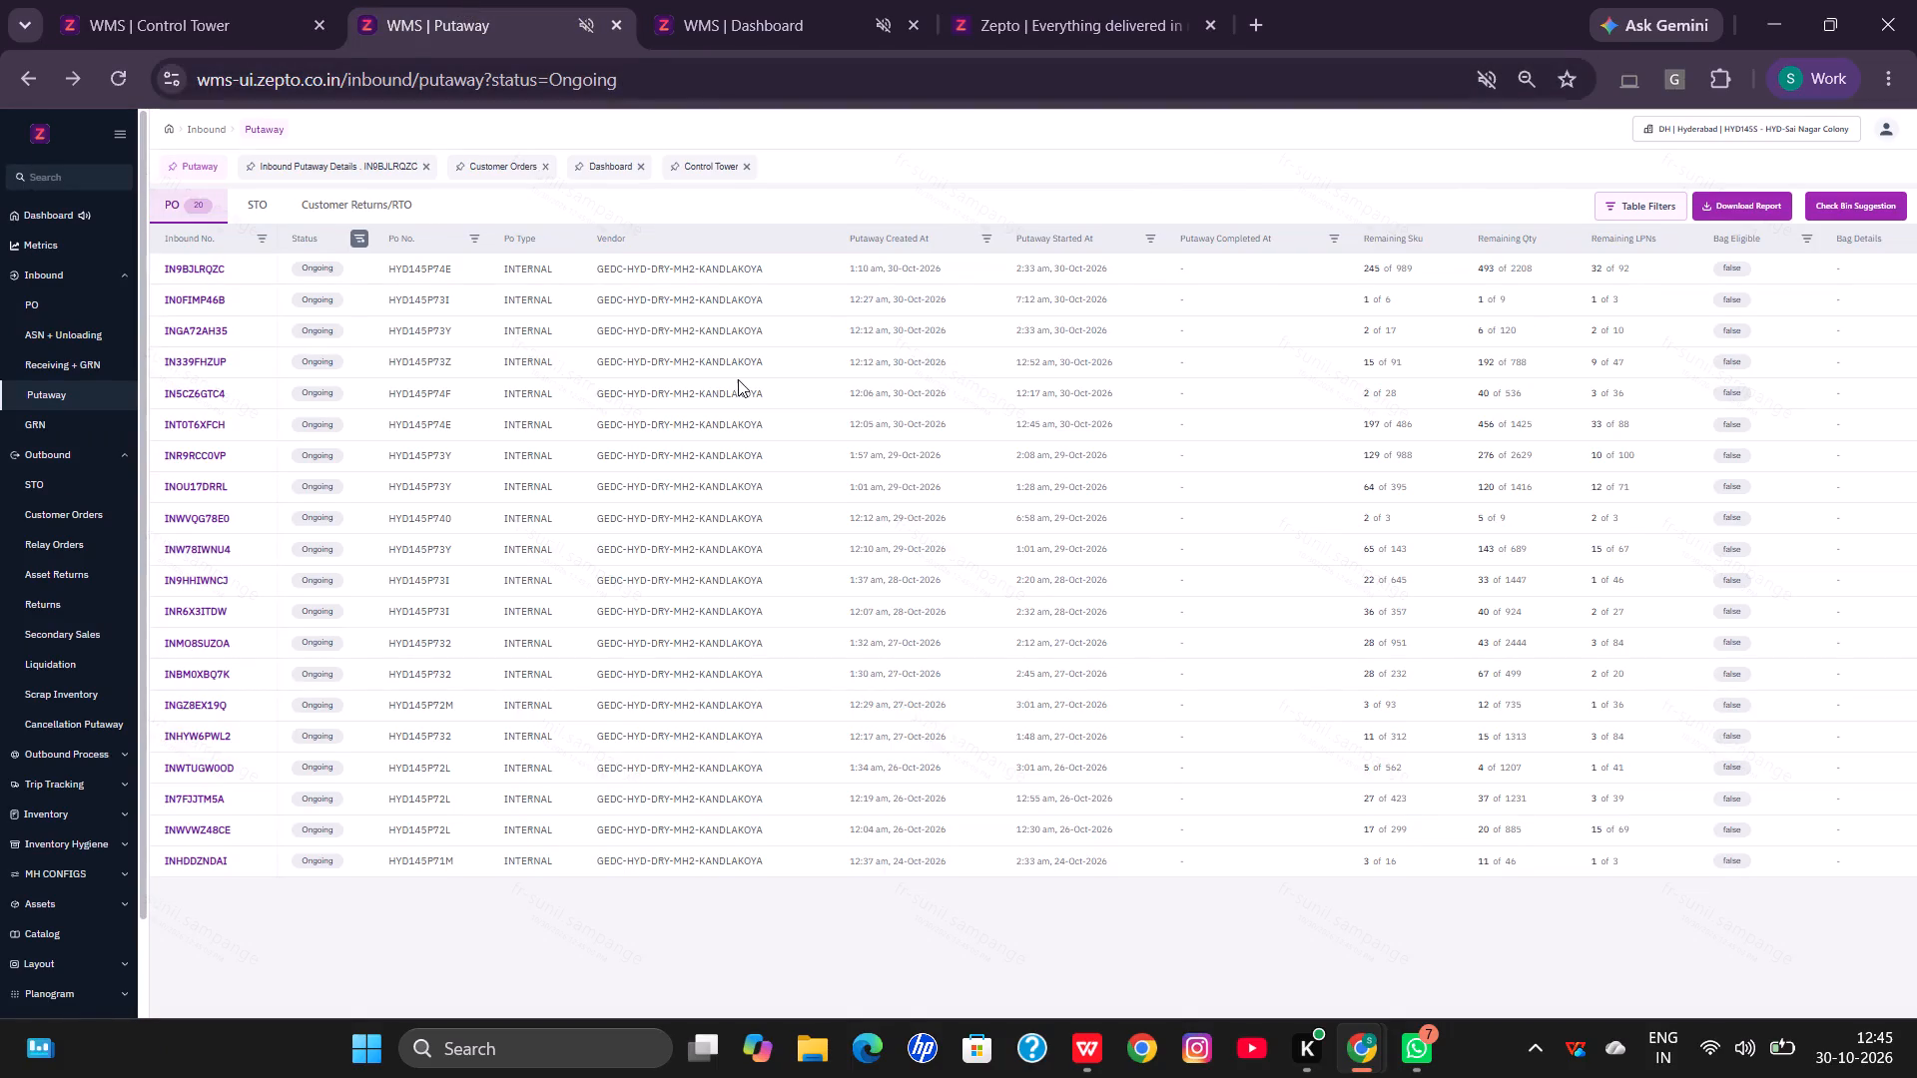
{"action": "left_click", "coordinate": [69, 209]}
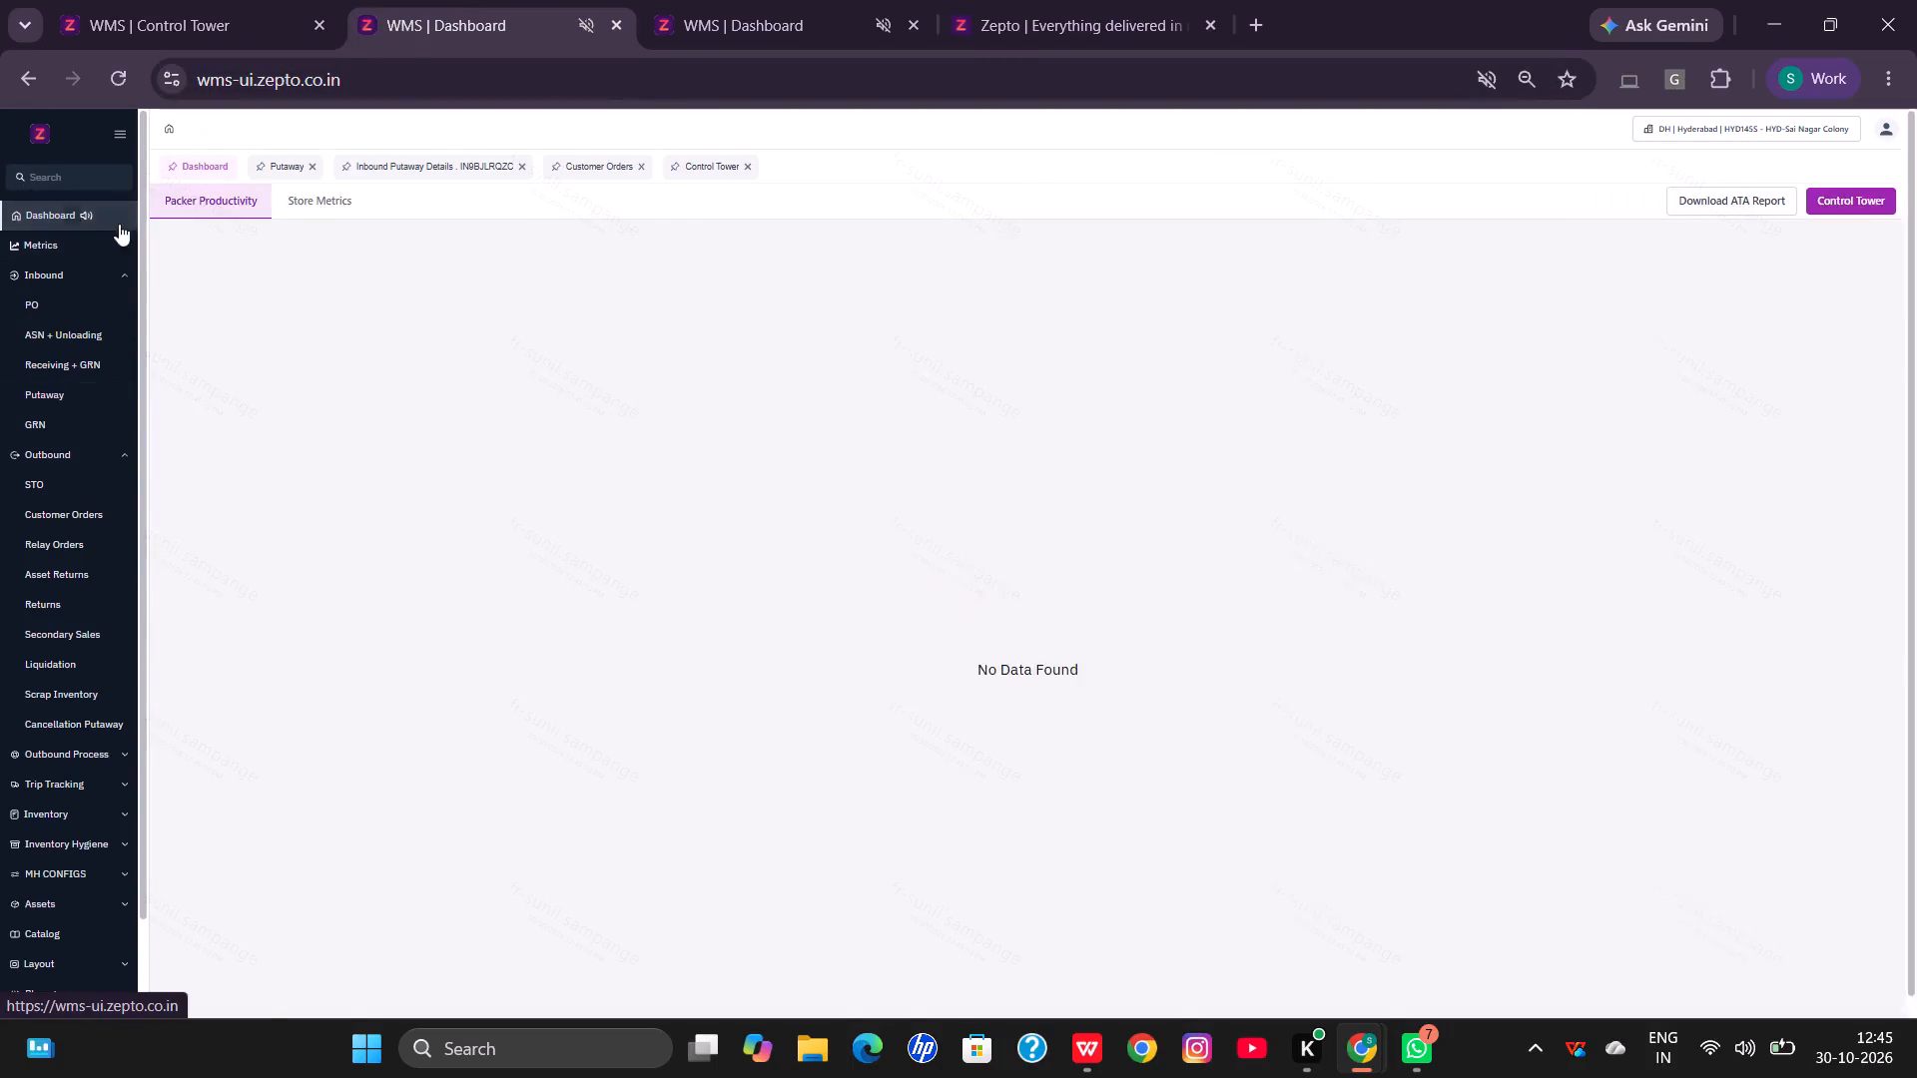
{"action": "left_click", "coordinate": [45, 387]}
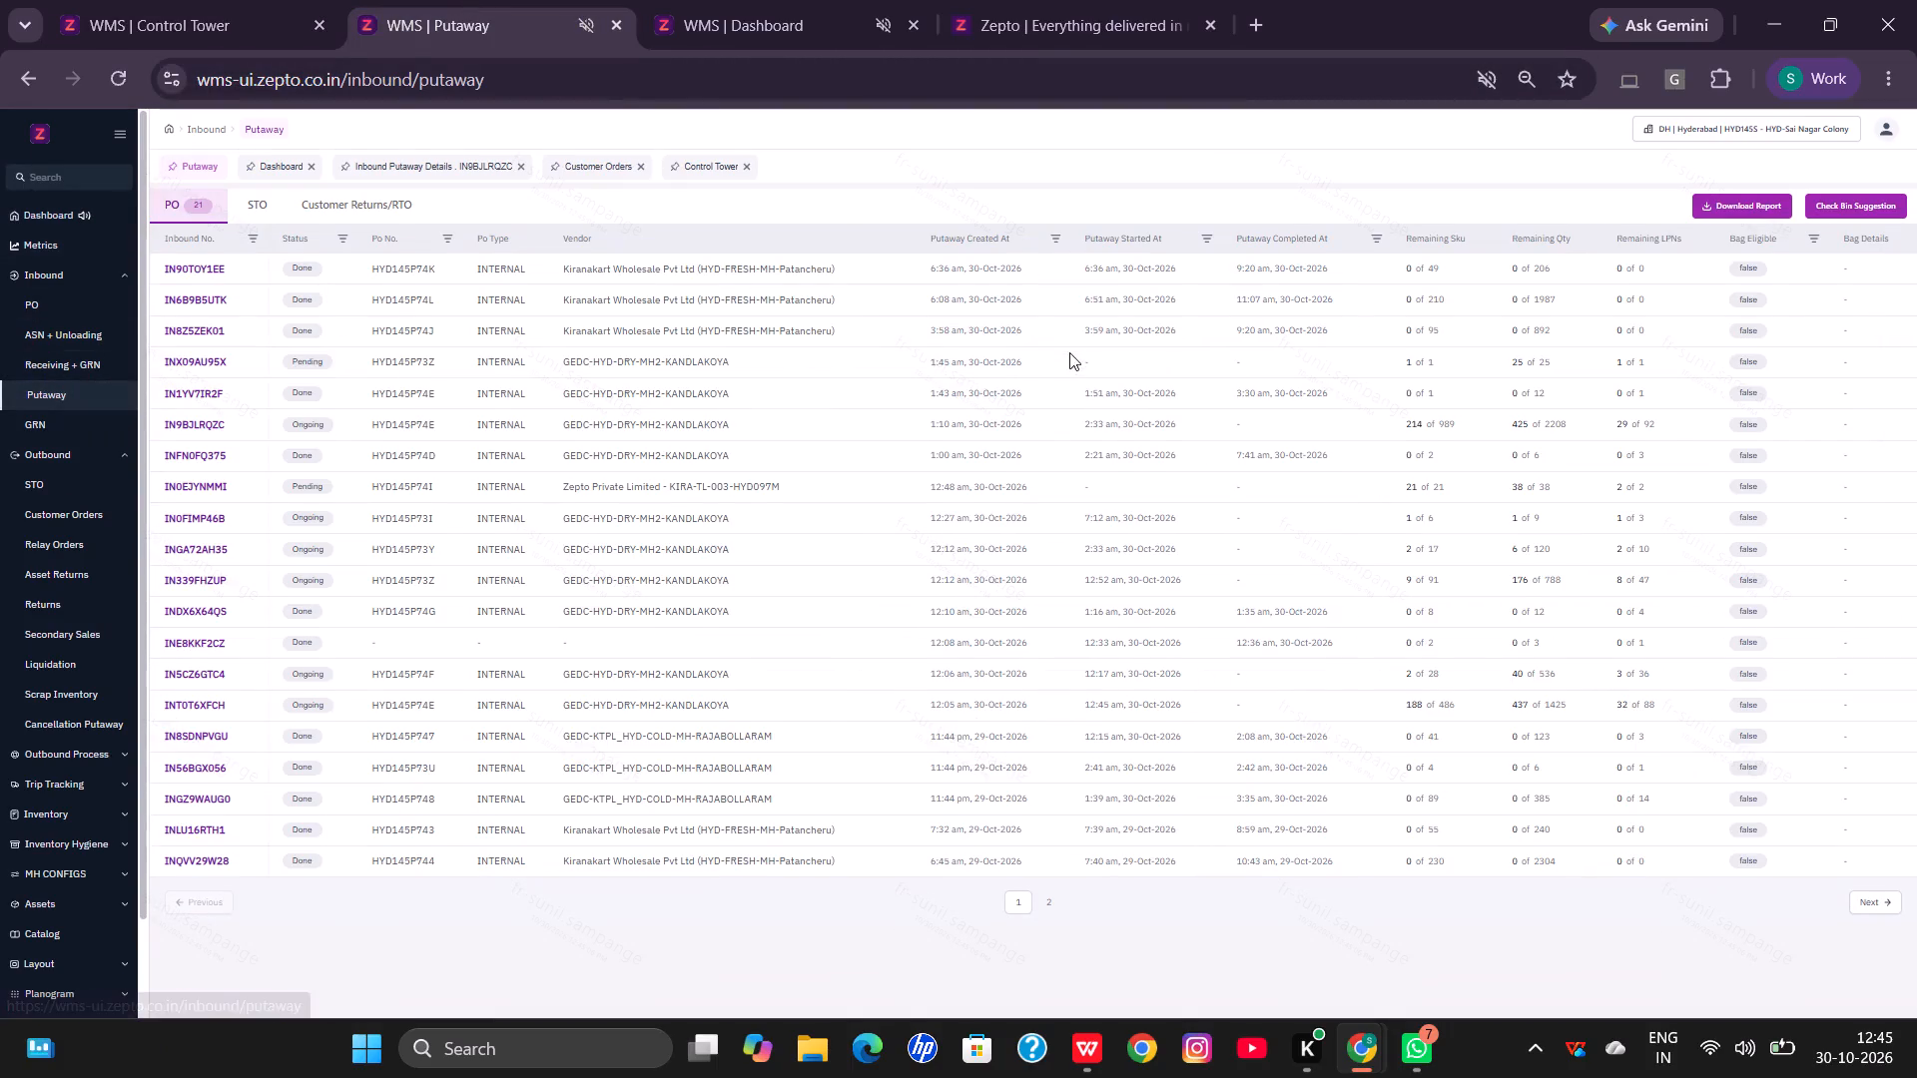
Set up a line-level putaway report from 10/24/2026 in the 12 AM hour to 10/30/2026 12:45 PM.
{"action": "left_click", "coordinate": [1724, 203]}
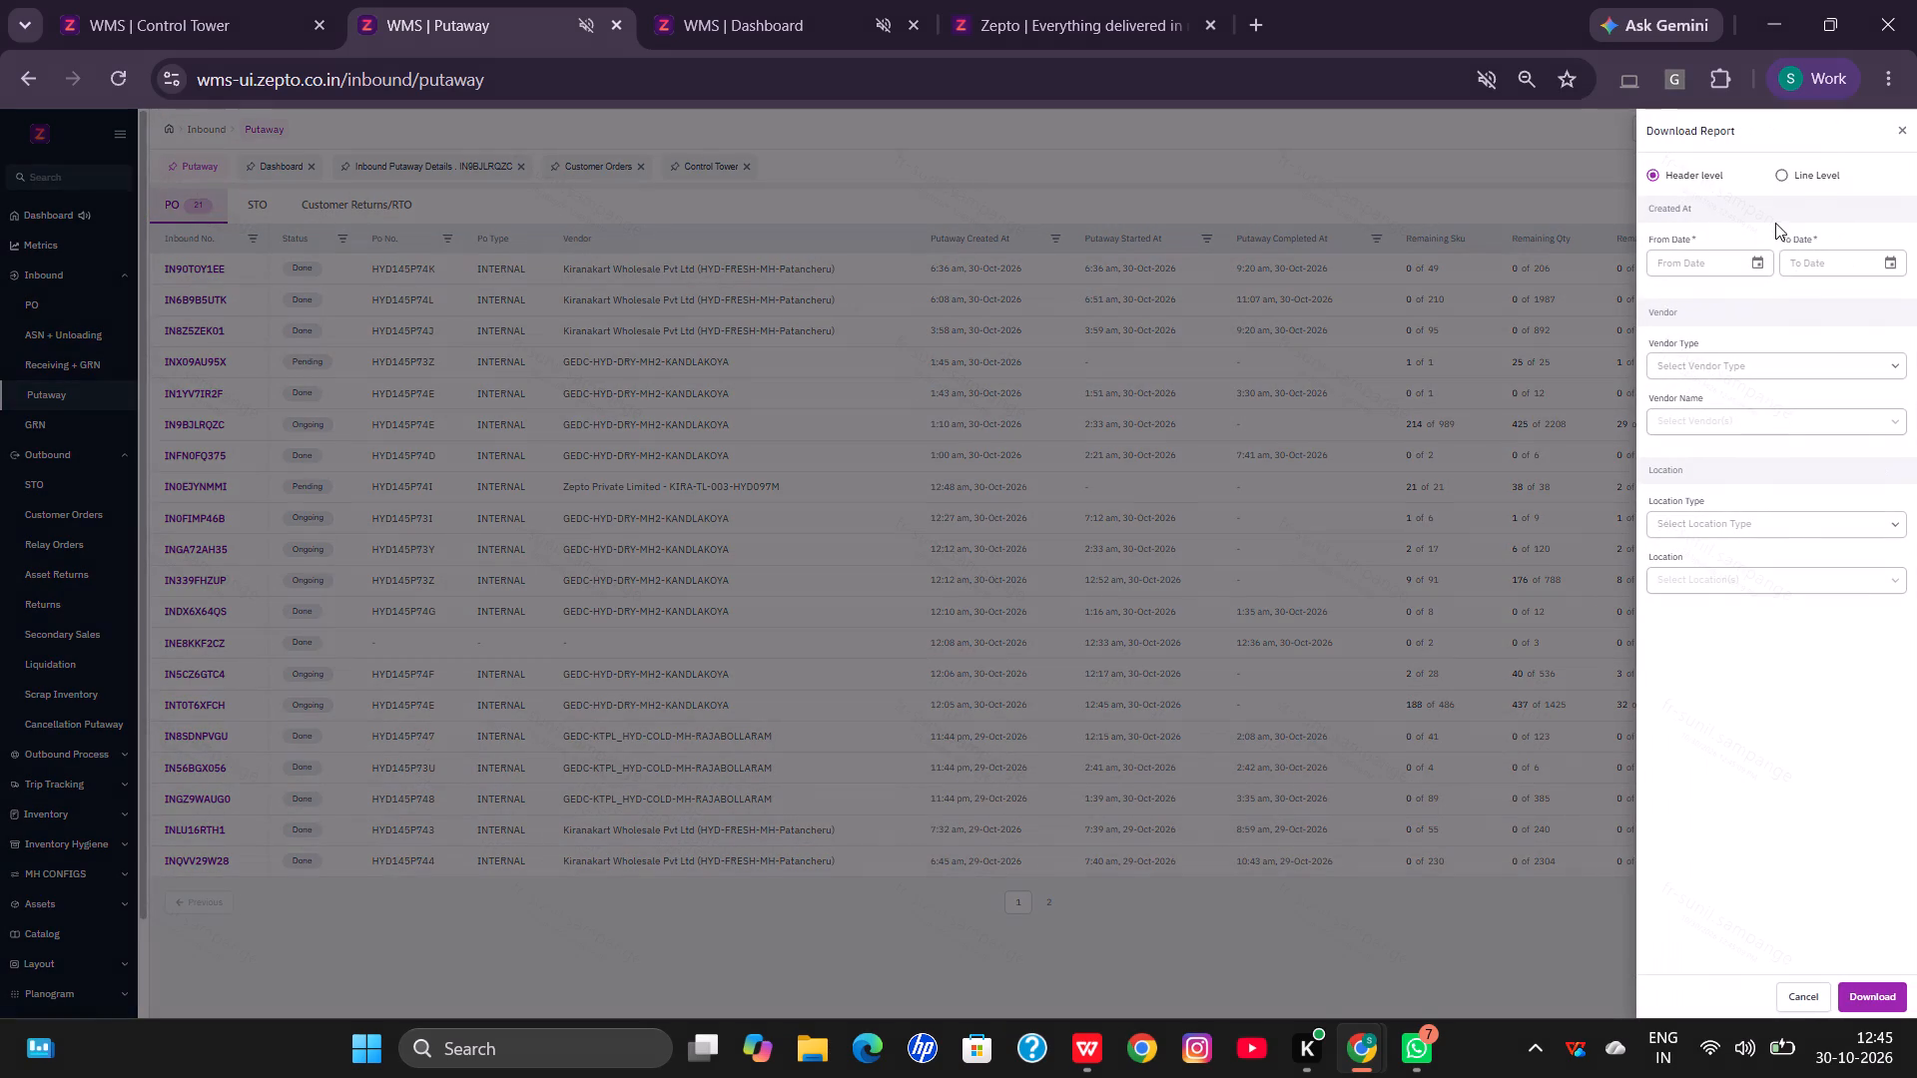
{"action": "left_click", "coordinate": [1793, 169]}
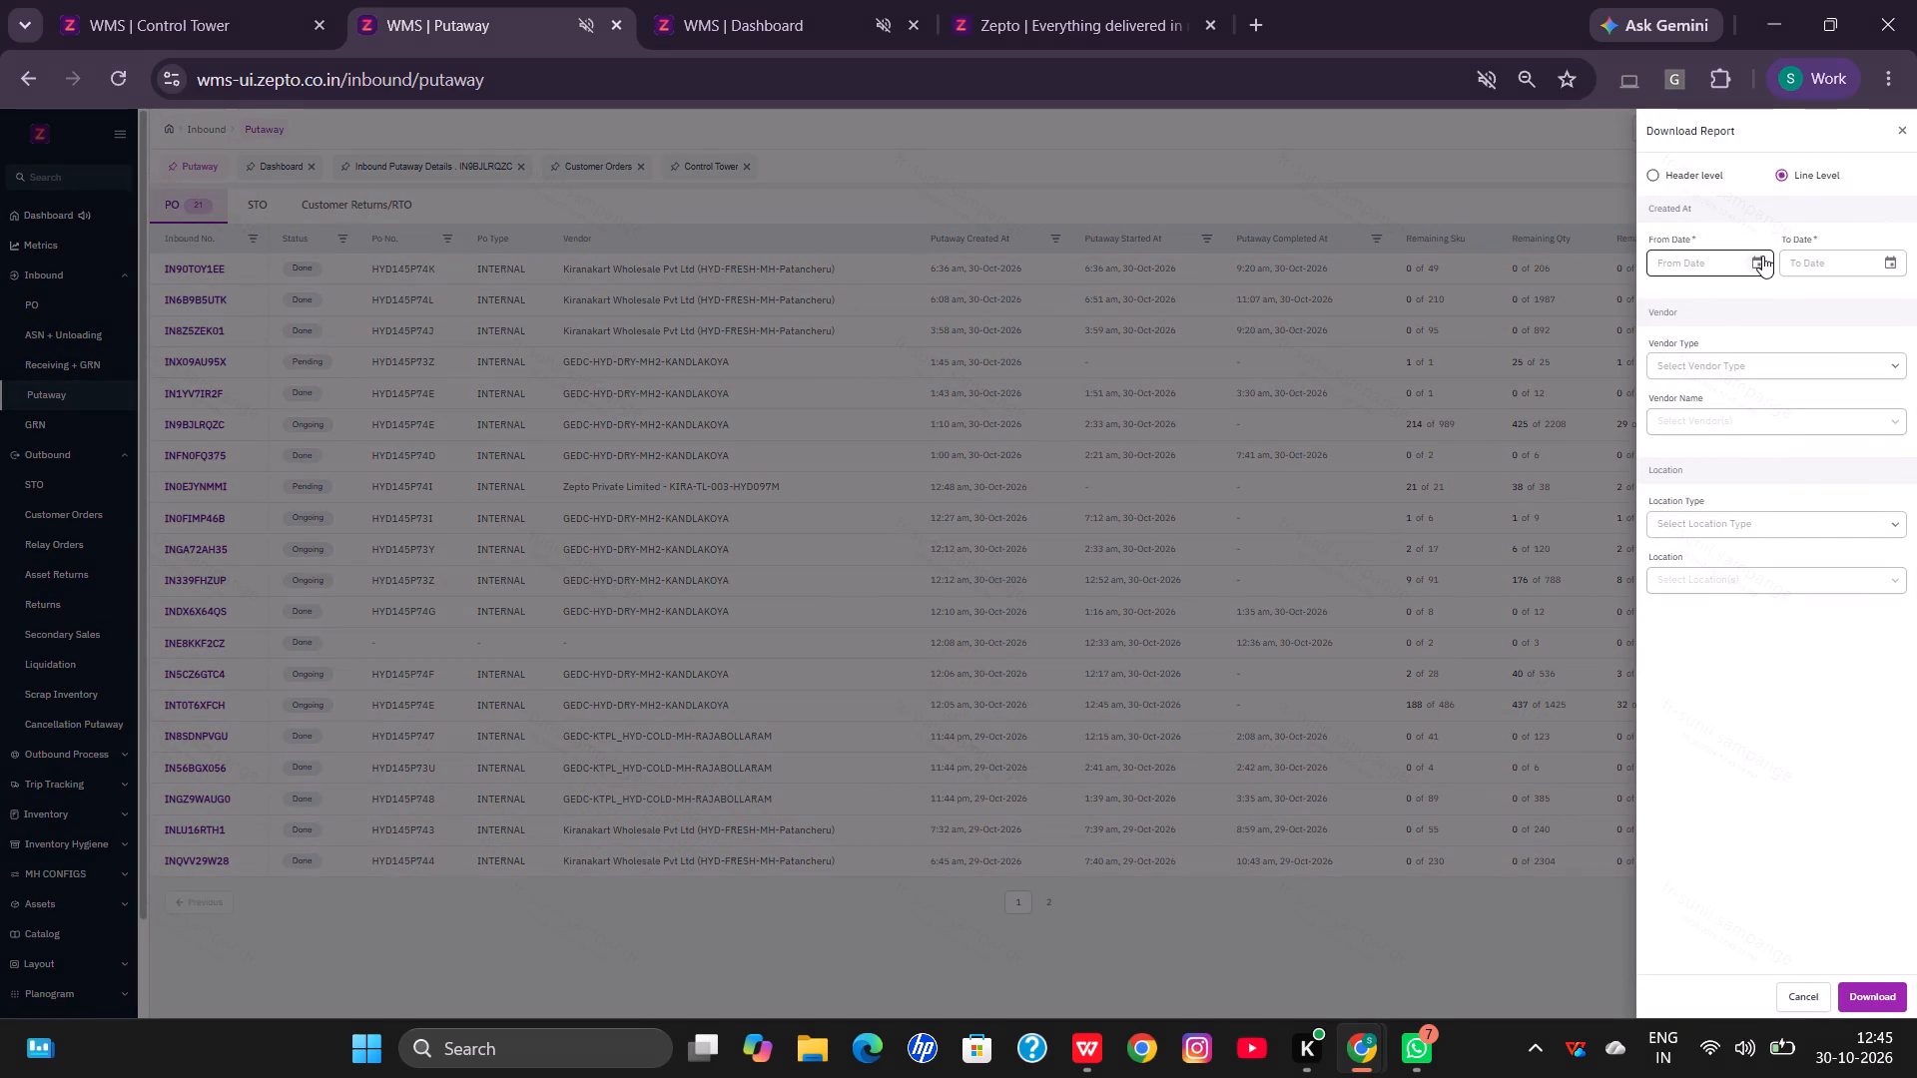
{"action": "left_click", "coordinate": [1756, 252]}
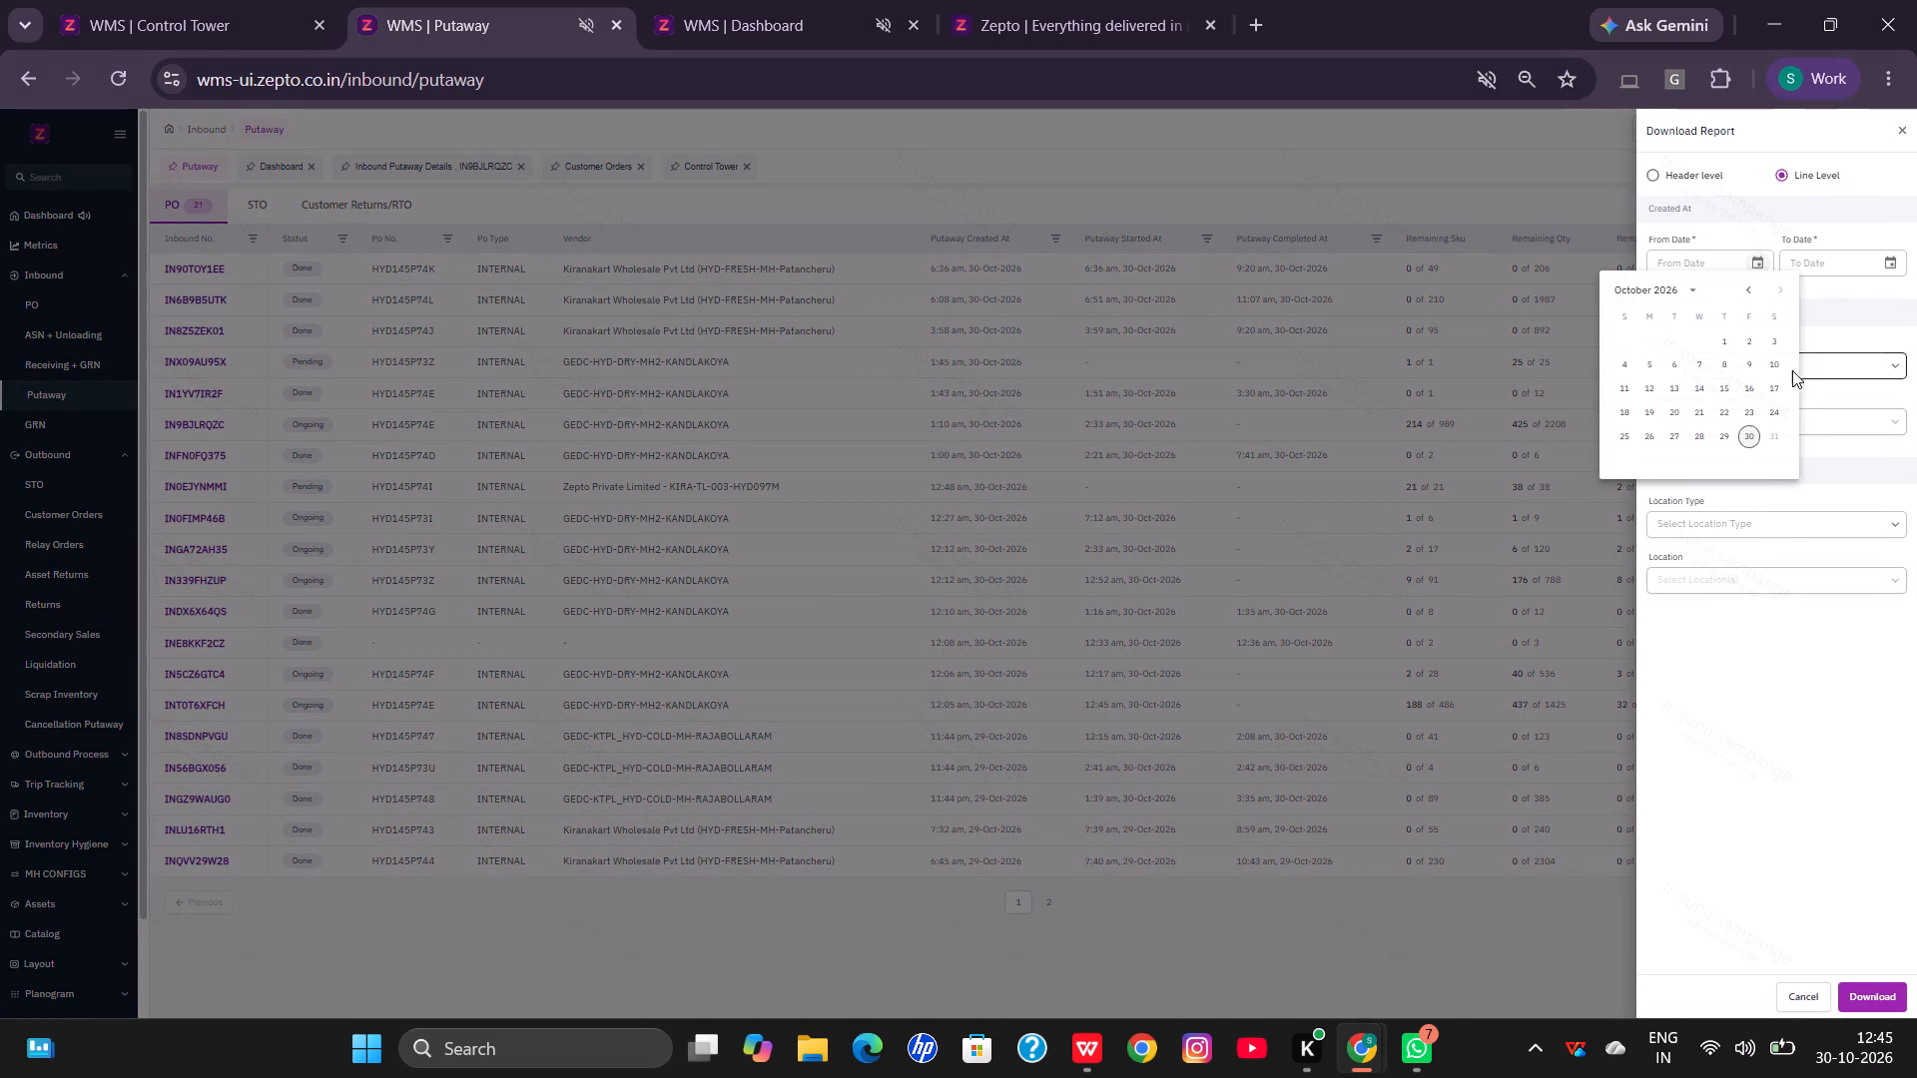
{"action": "left_click", "coordinate": [1775, 412]}
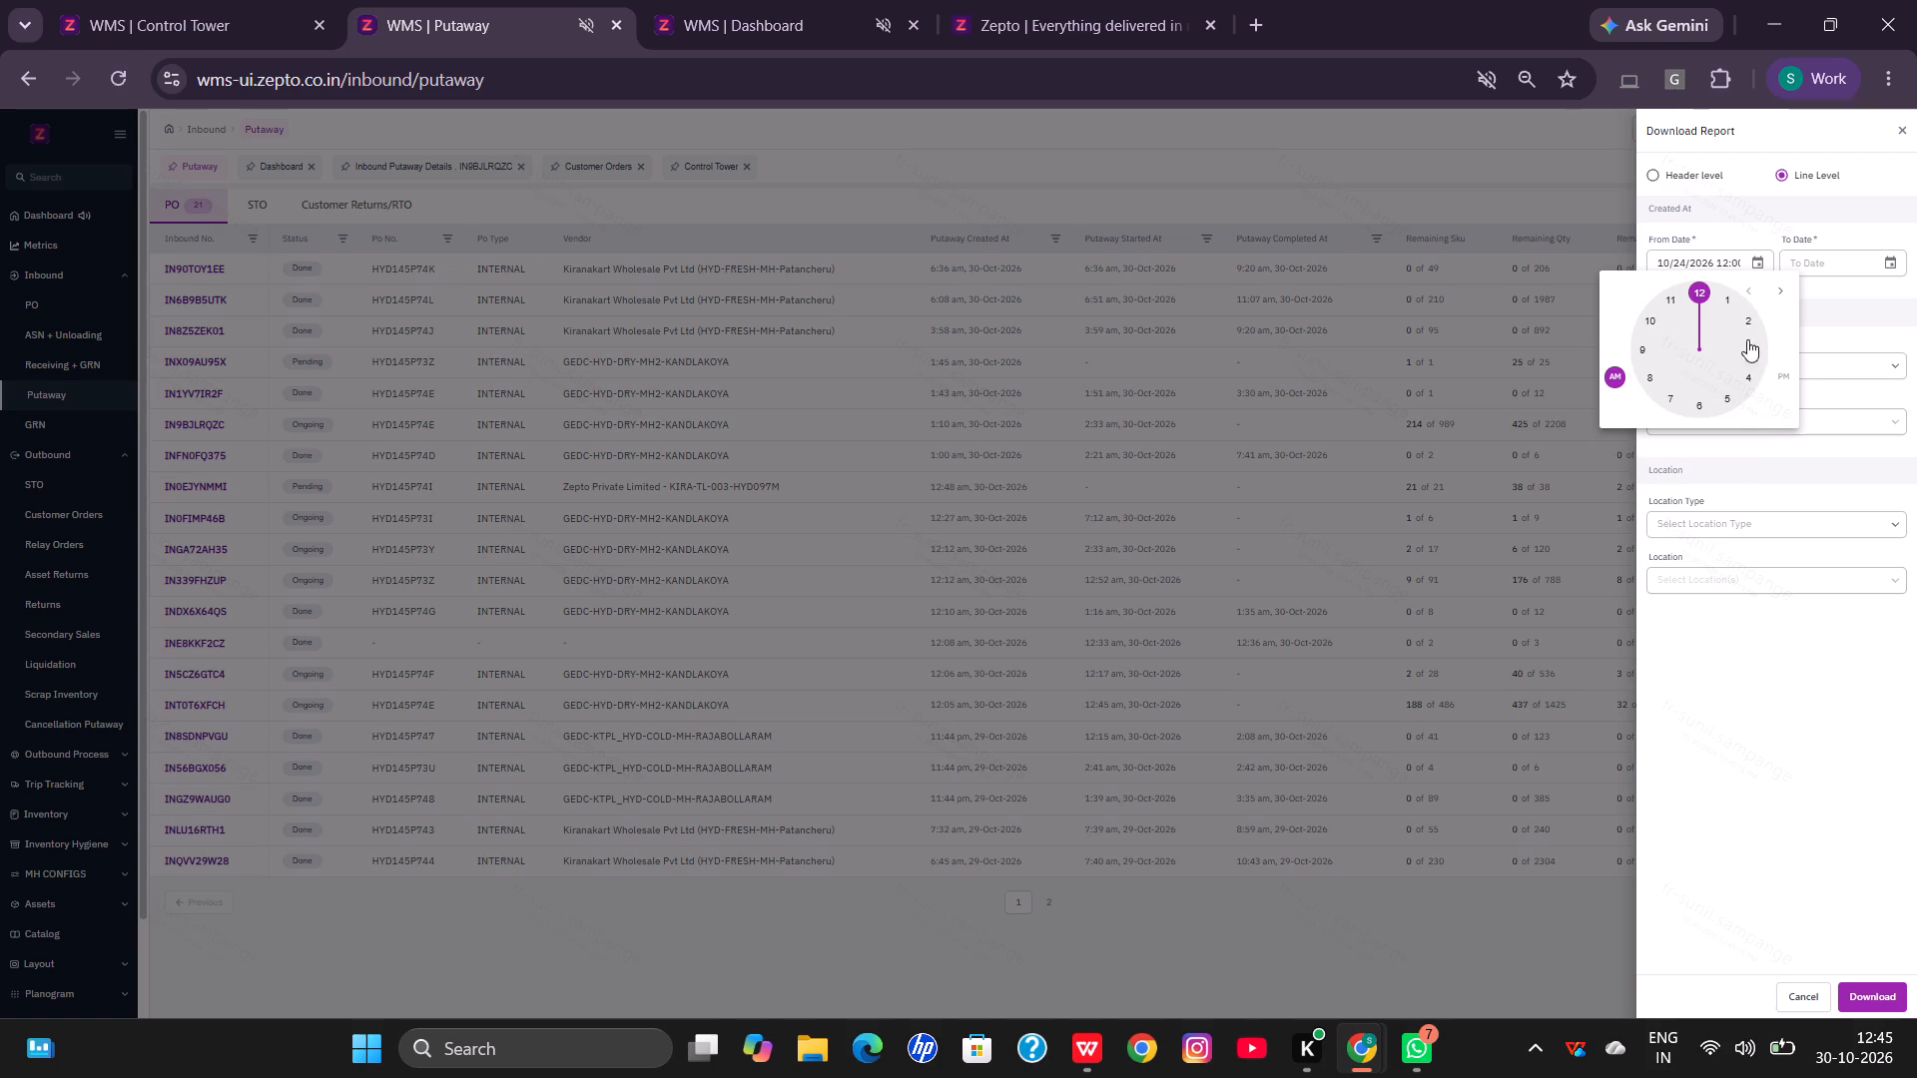
{"action": "double_click", "coordinate": [1704, 296]}
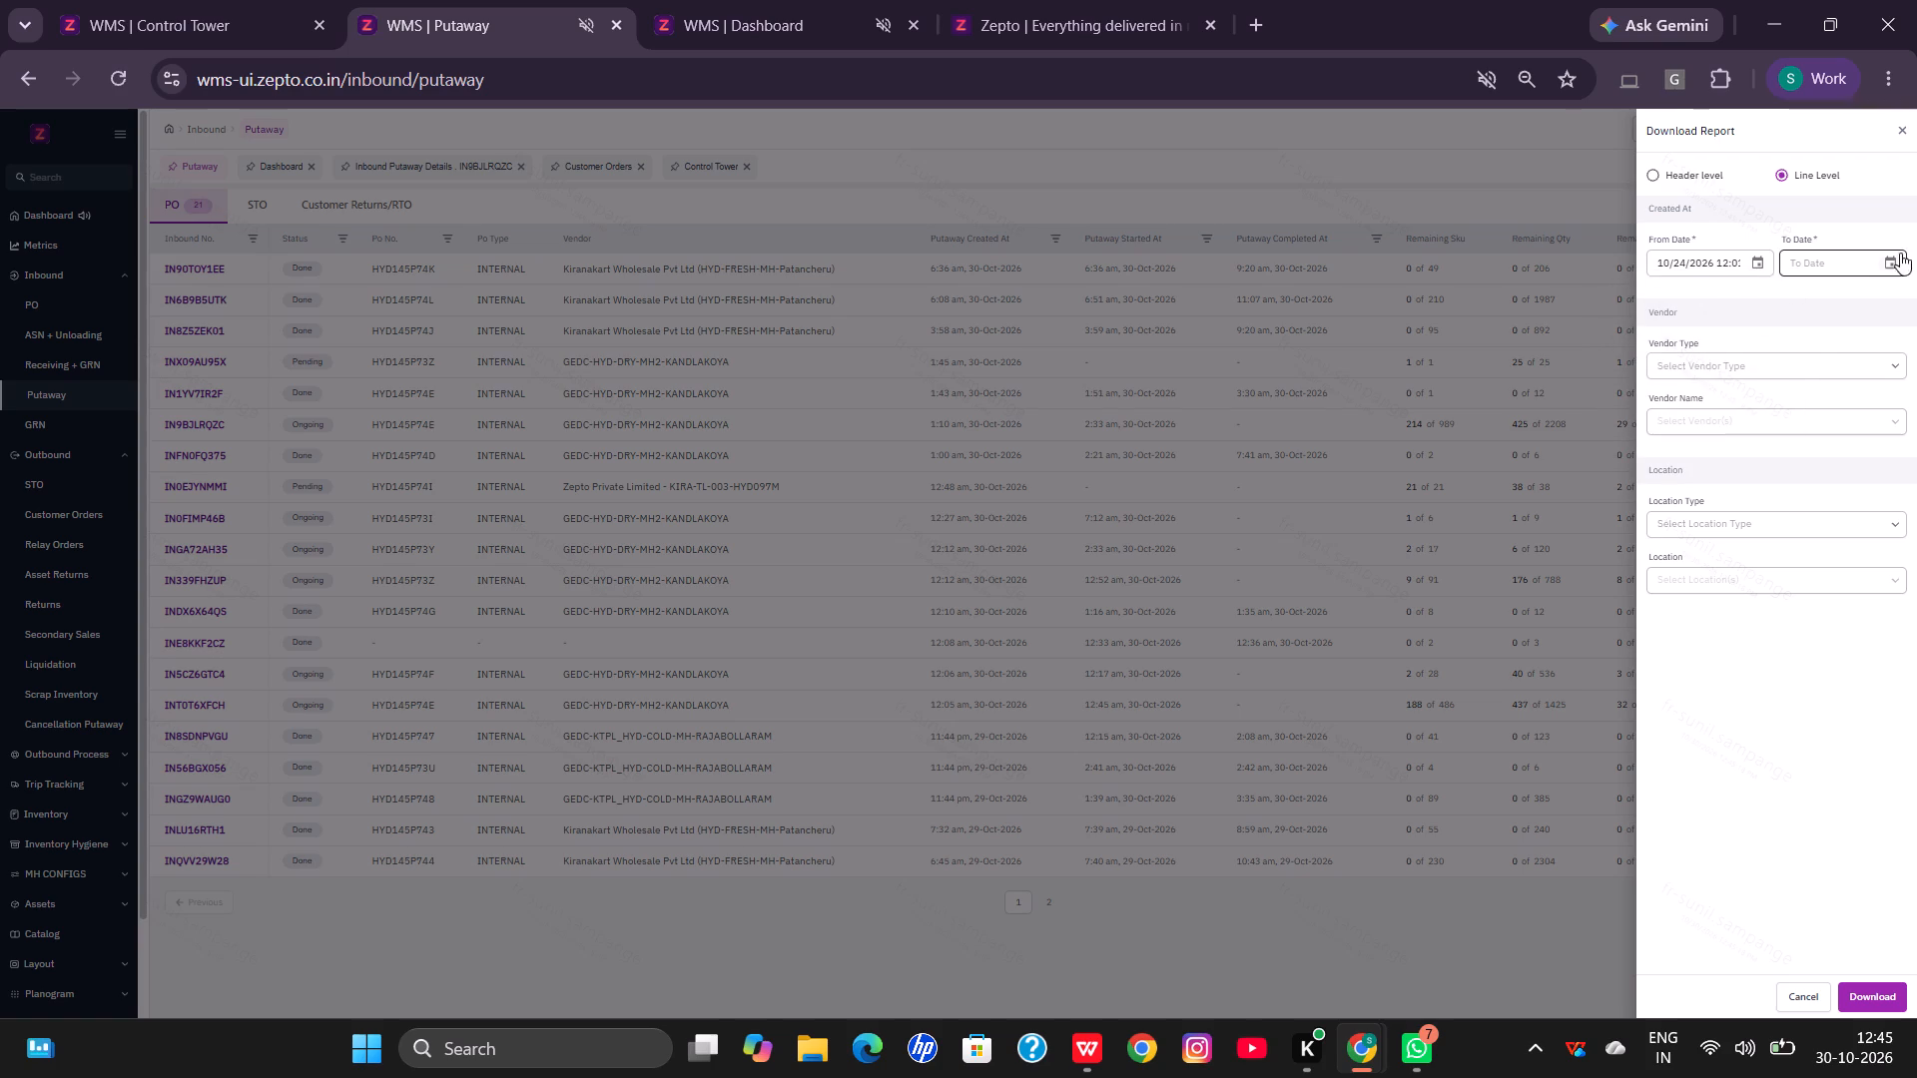
{"action": "left_click", "coordinate": [1892, 258]}
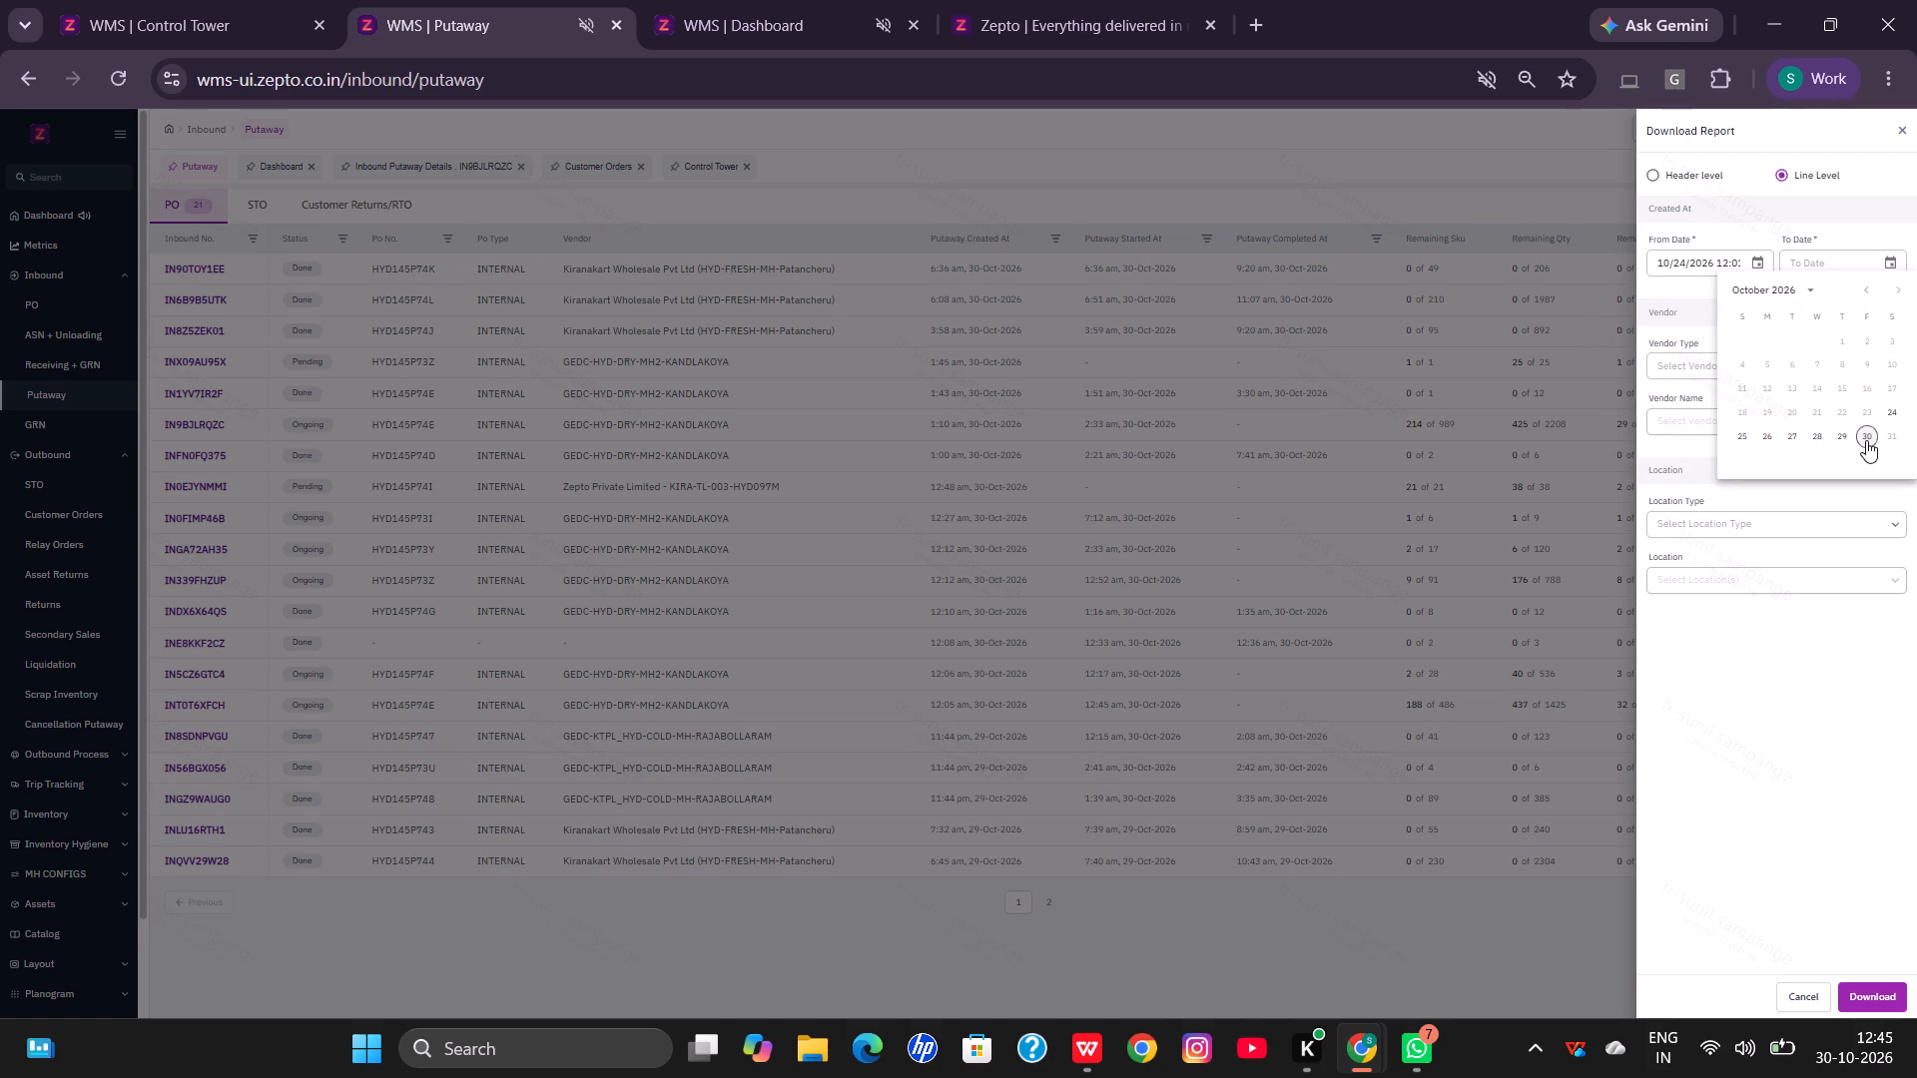
{"action": "left_click", "coordinate": [1867, 440]}
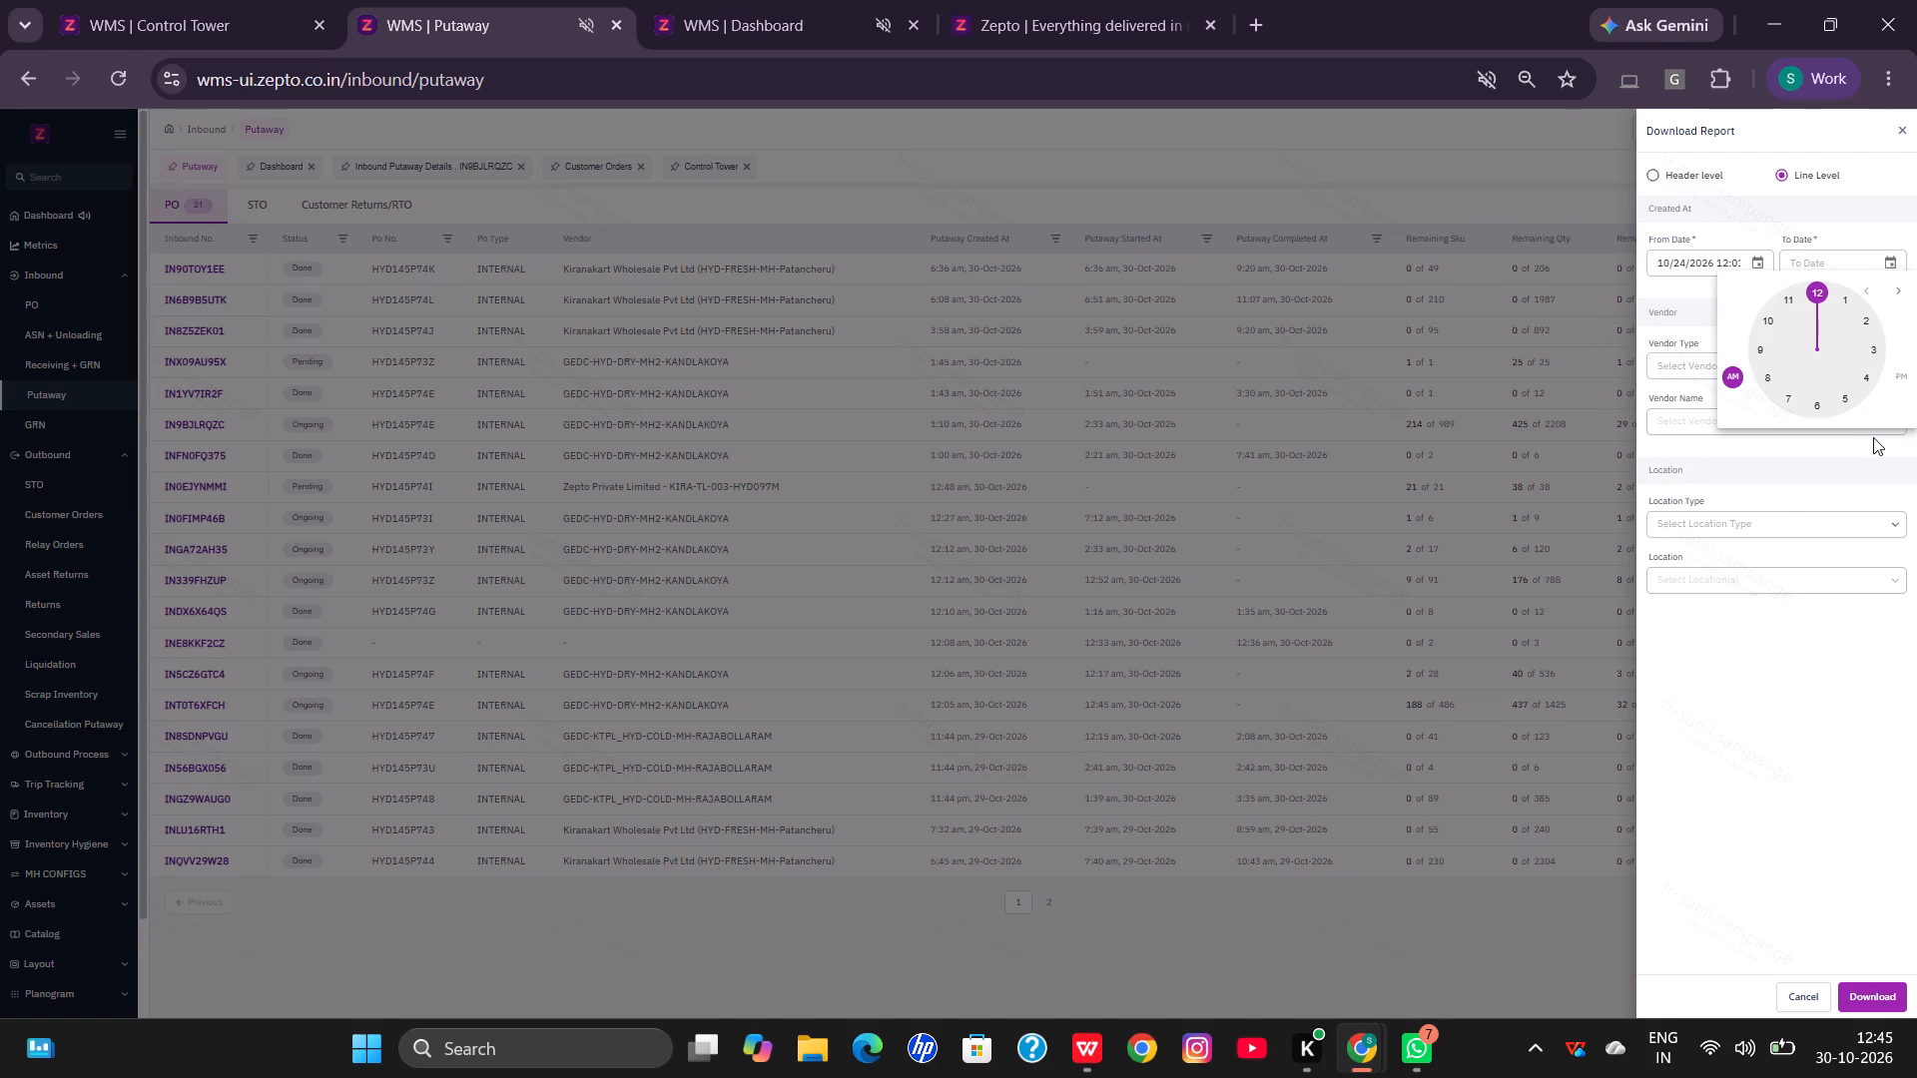
{"action": "left_click", "coordinate": [1902, 374]}
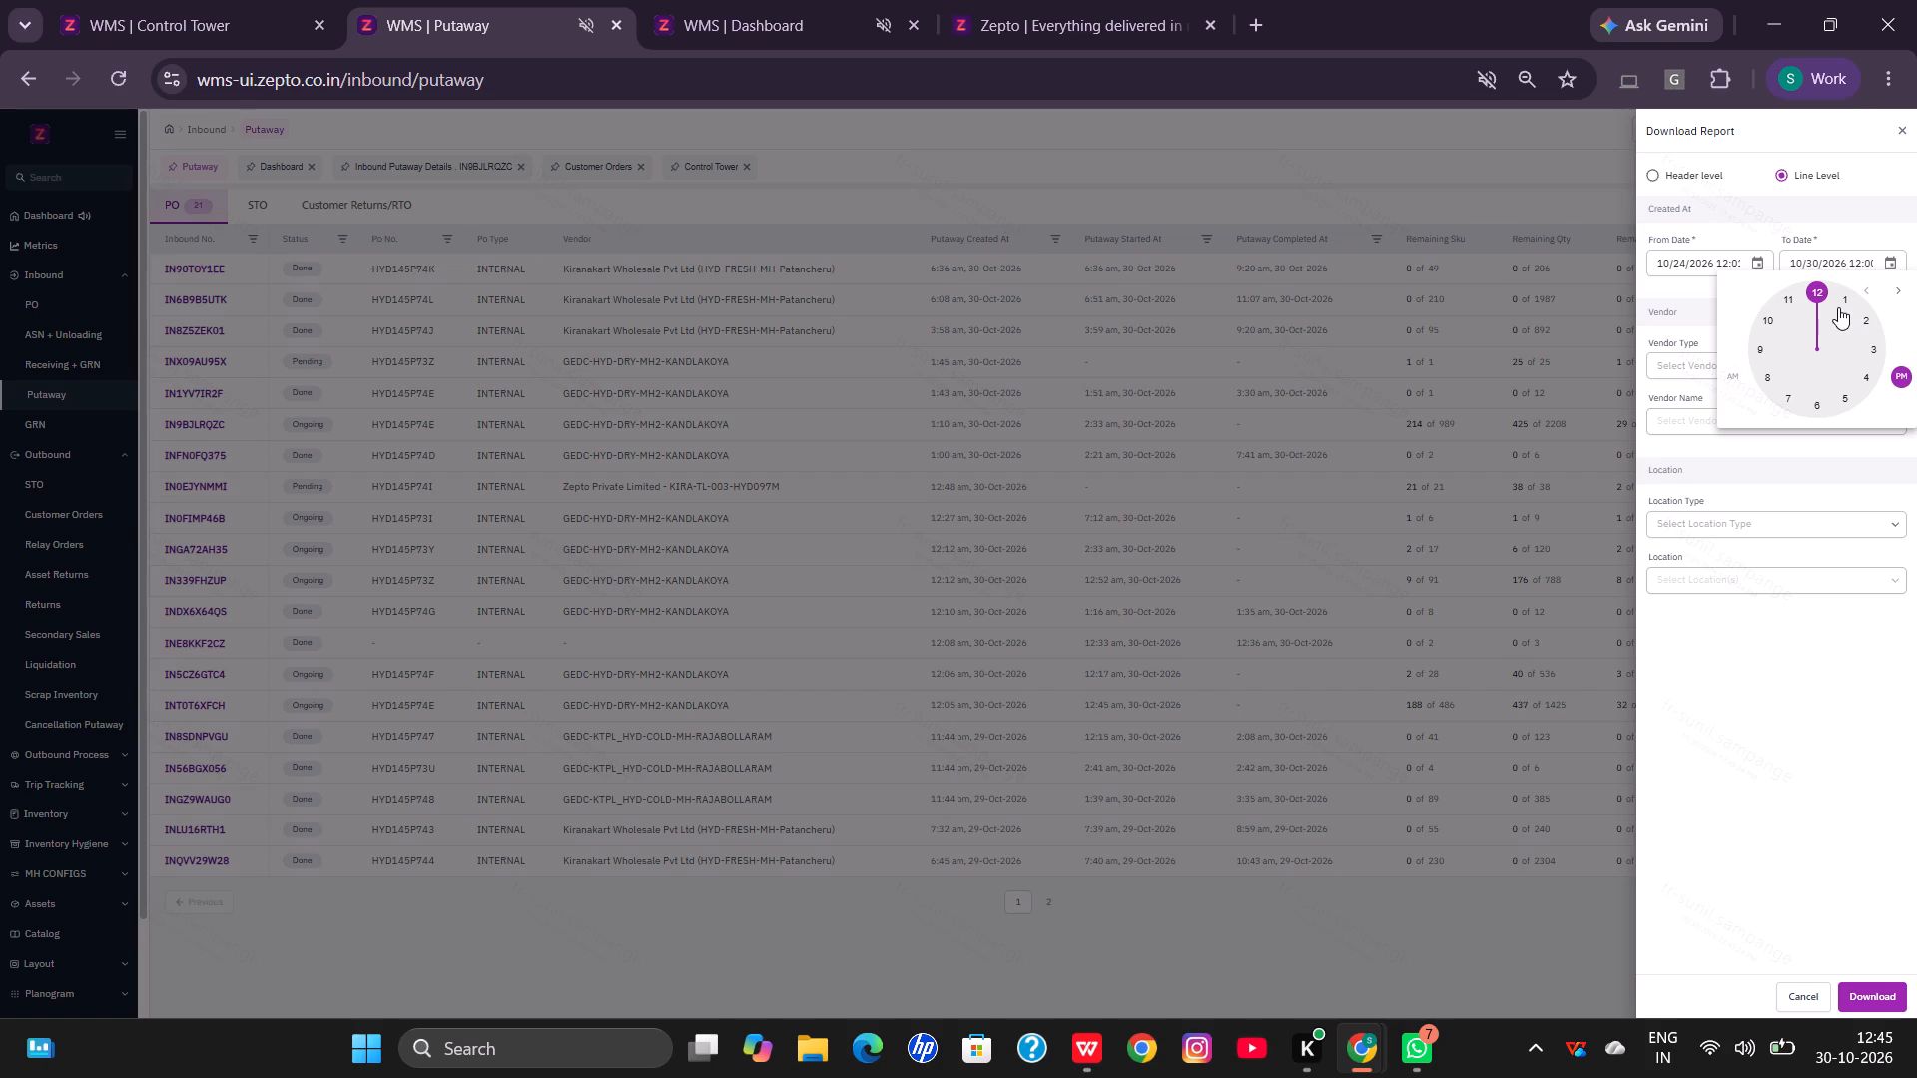
{"action": "left_click", "coordinate": [1824, 296]}
{"action": "left_click", "coordinate": [1750, 347]}
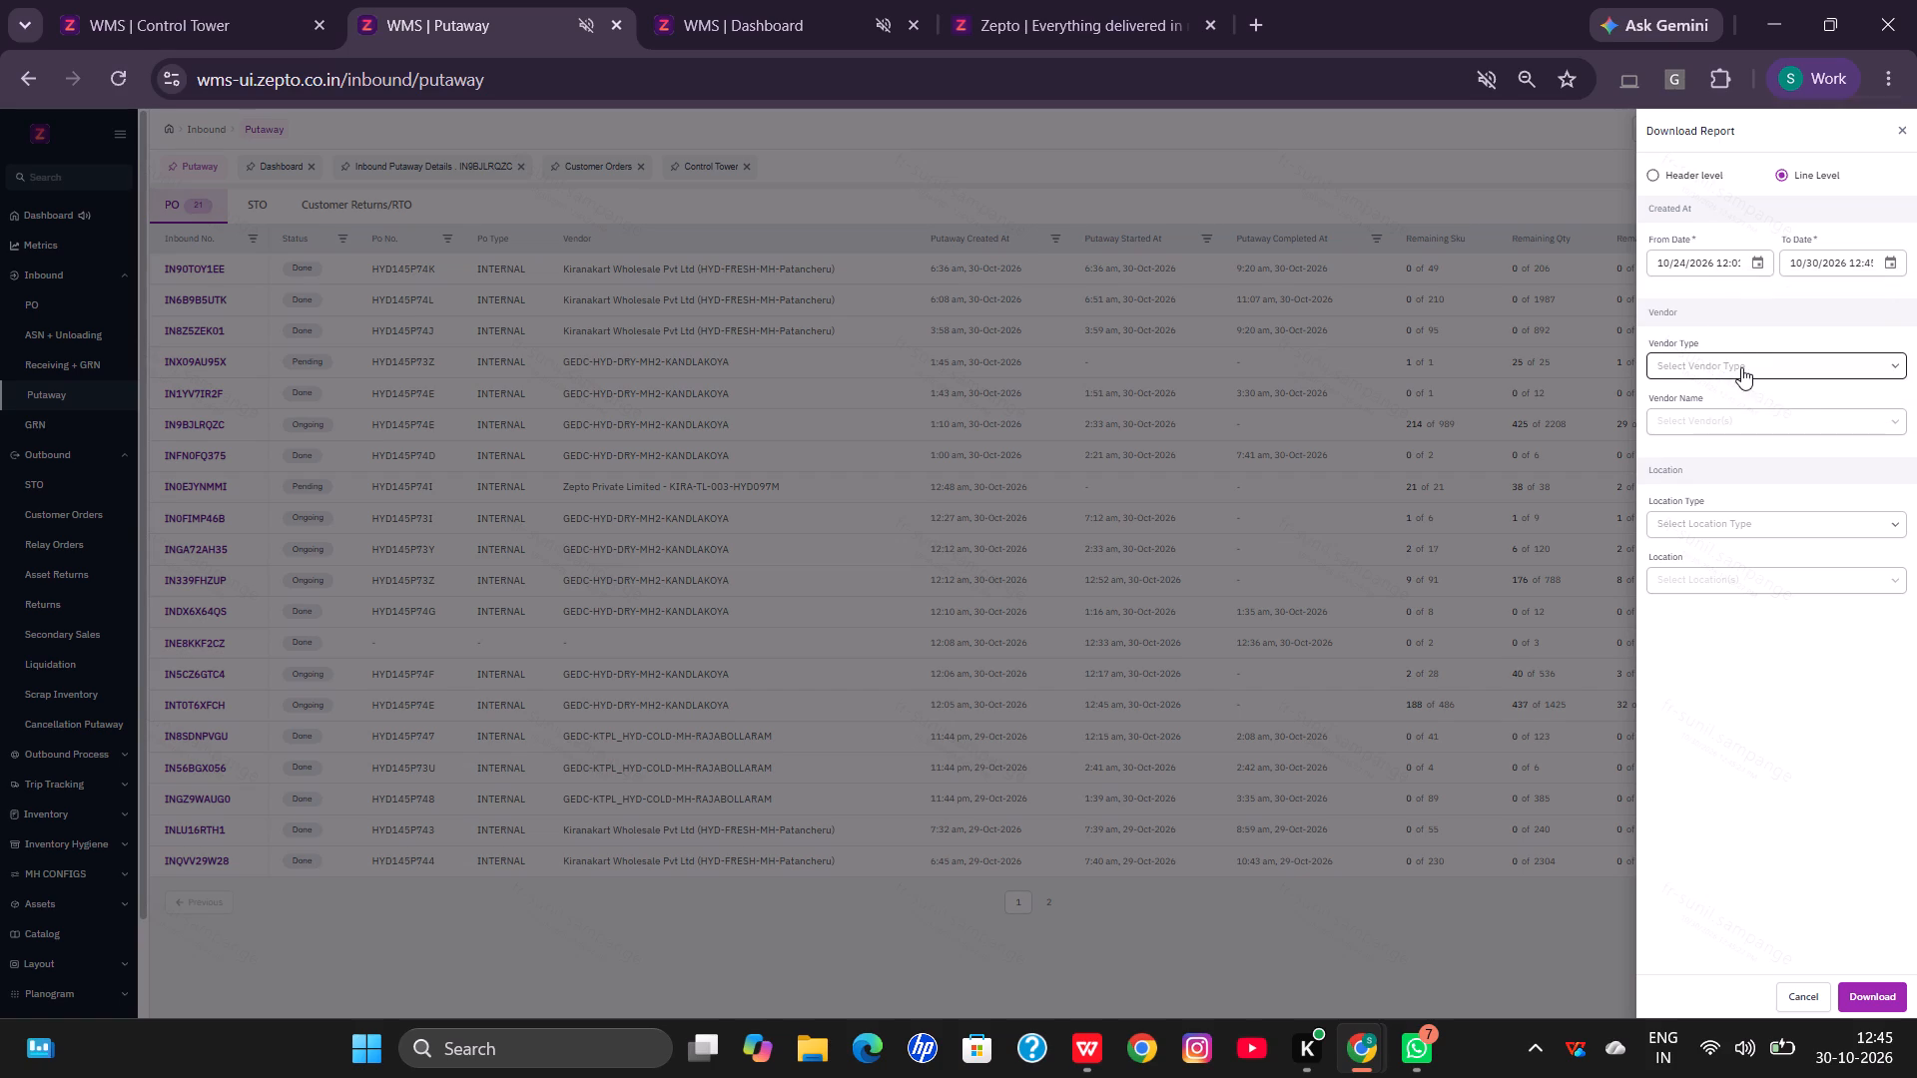
Set the report's vendor type to Internal and download the putaway report.
{"action": "left_click", "coordinate": [1739, 364]}
{"action": "left_click", "coordinate": [1709, 416]}
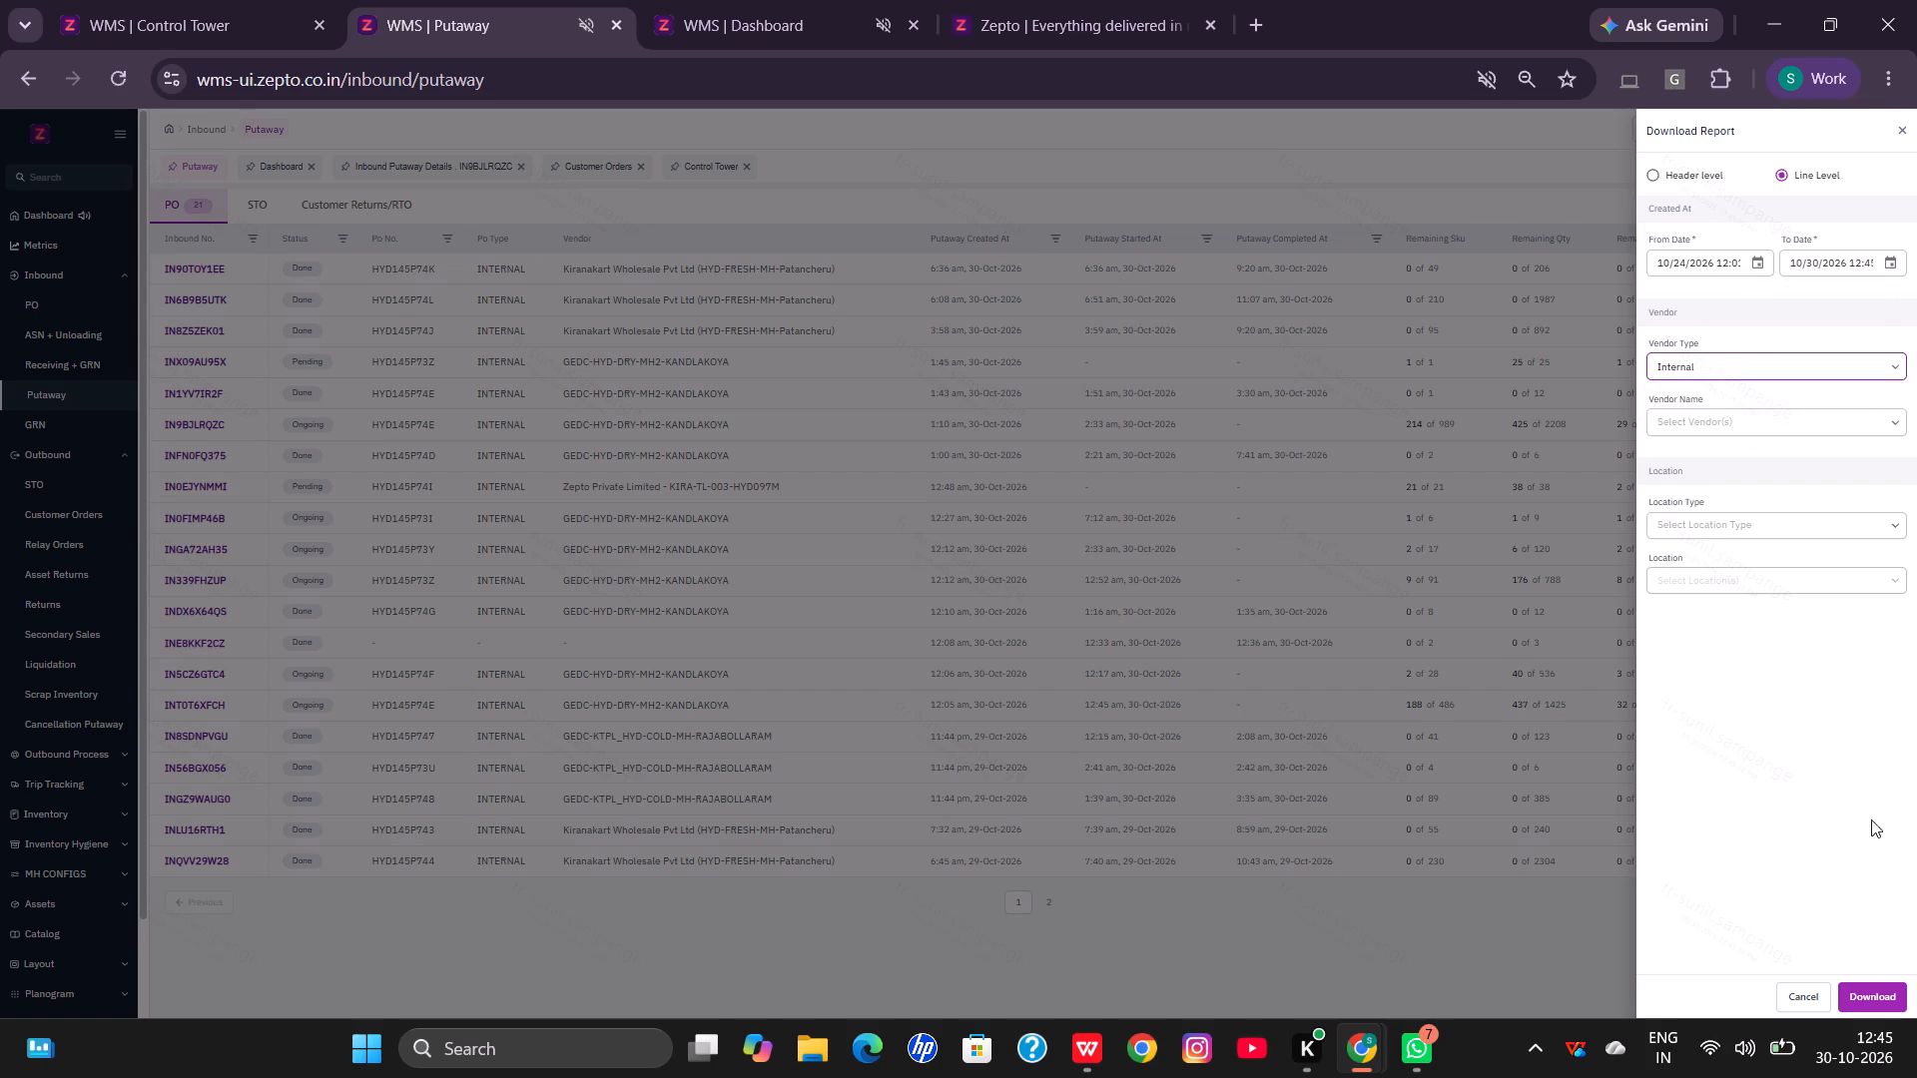
{"action": "left_click", "coordinate": [1872, 989]}
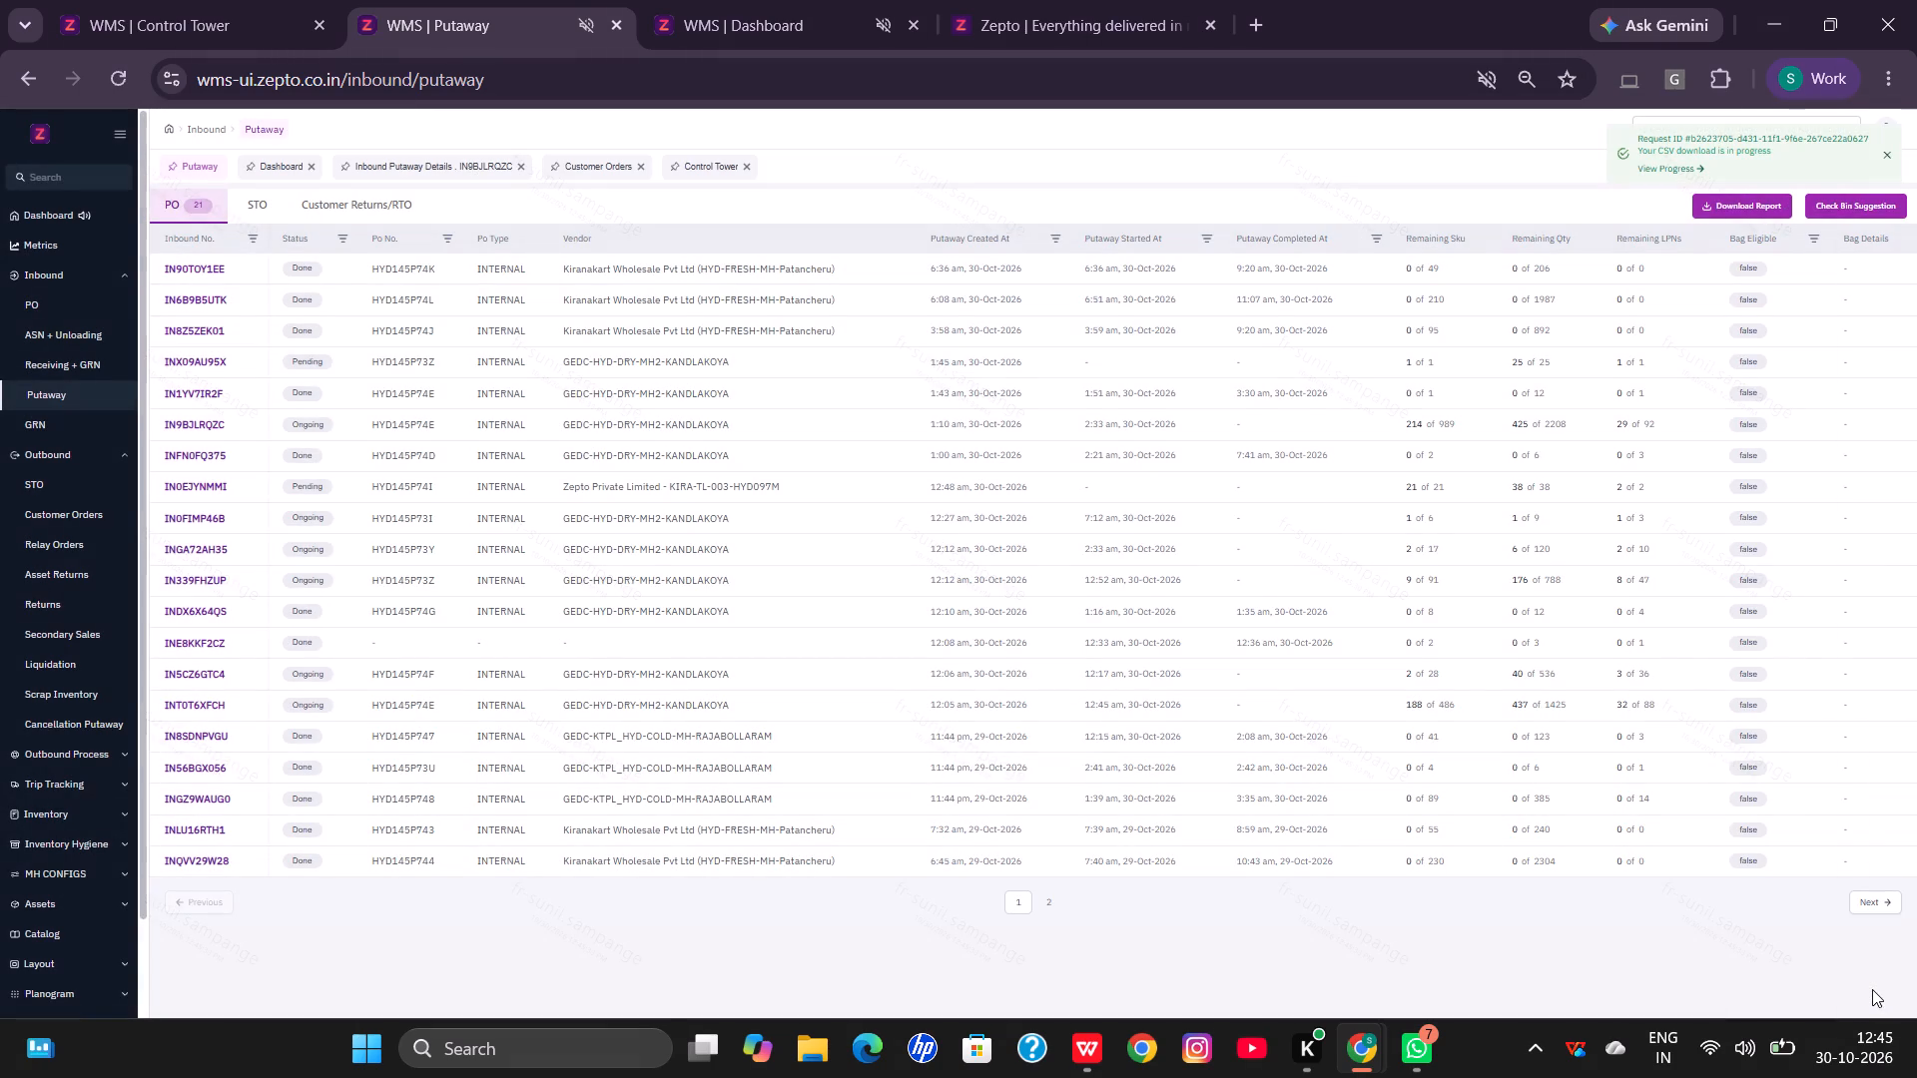
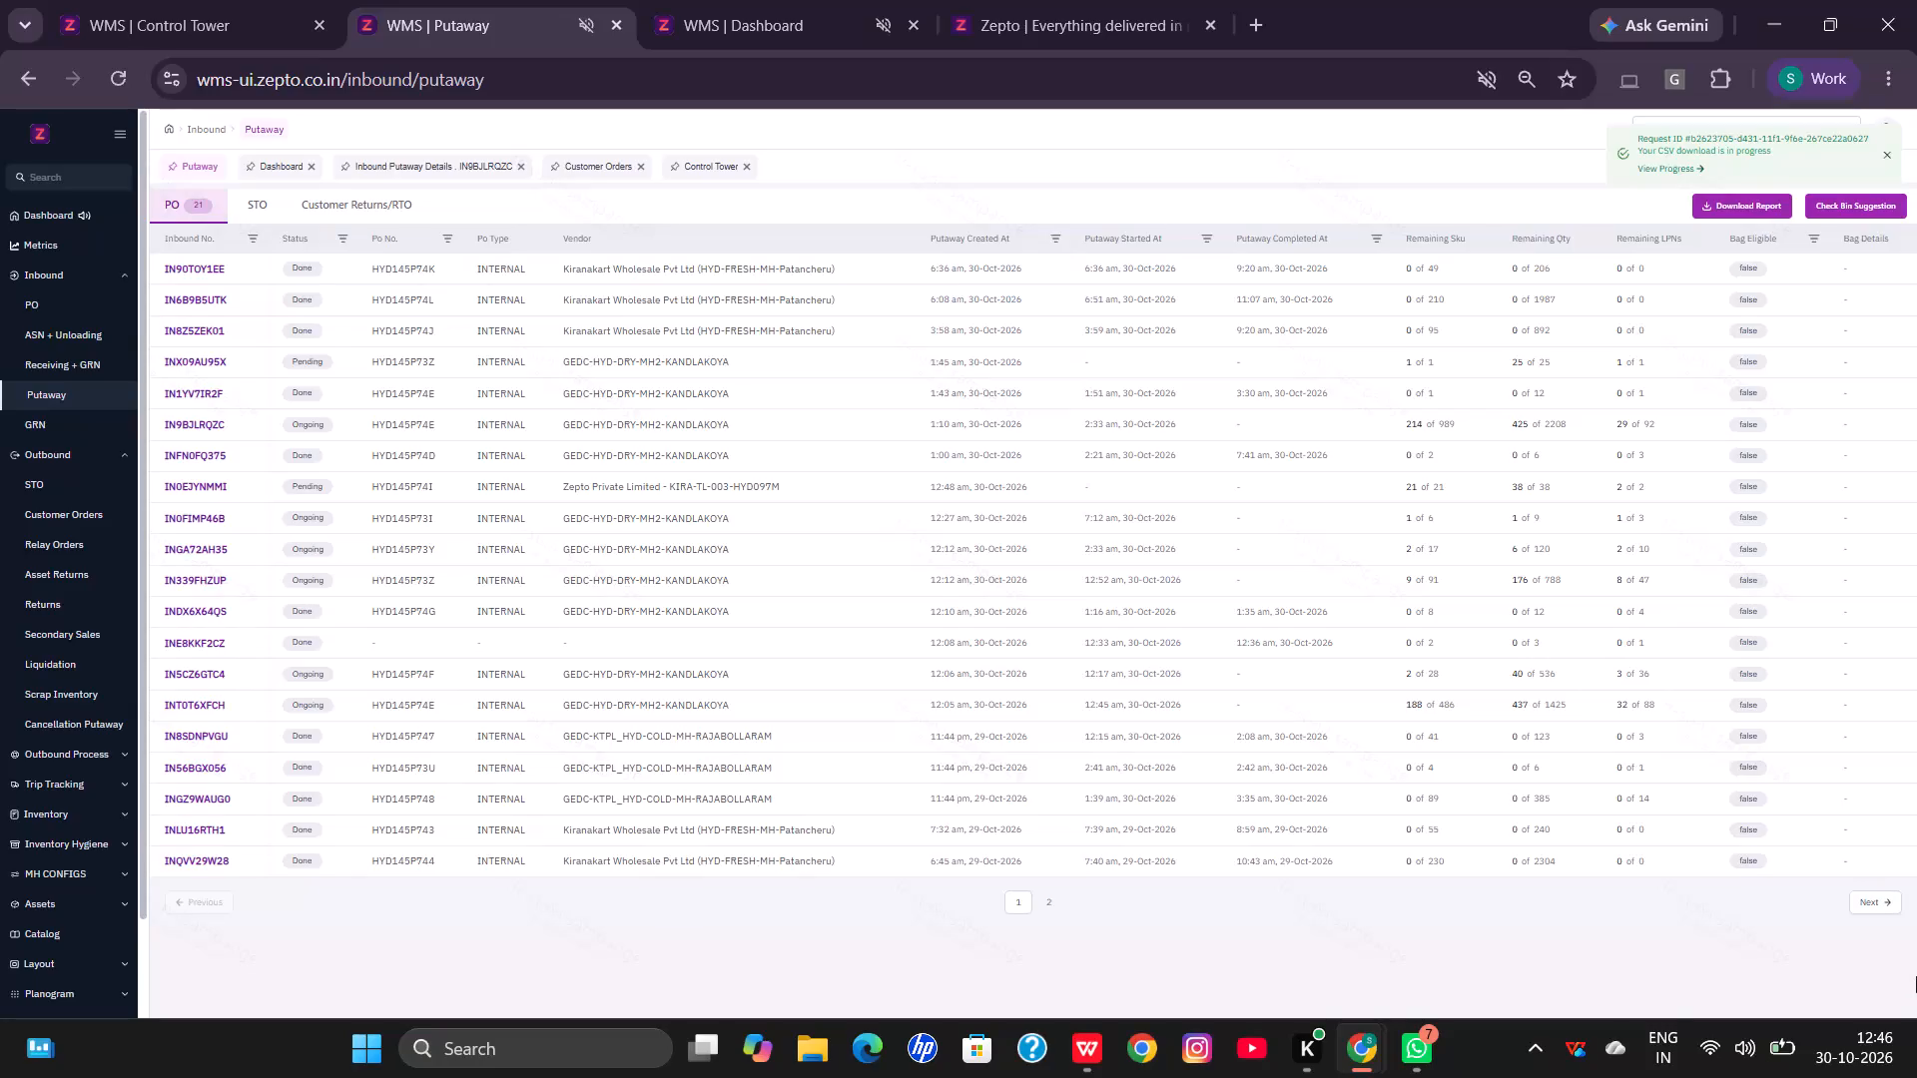
Download the completed 12:46 pm, 30-Oct-2026 PUTAWAY_LINE_VIEW file from the report status downloads and open it in WPS Office.
{"action": "left_click", "coordinate": [1916, 976]}
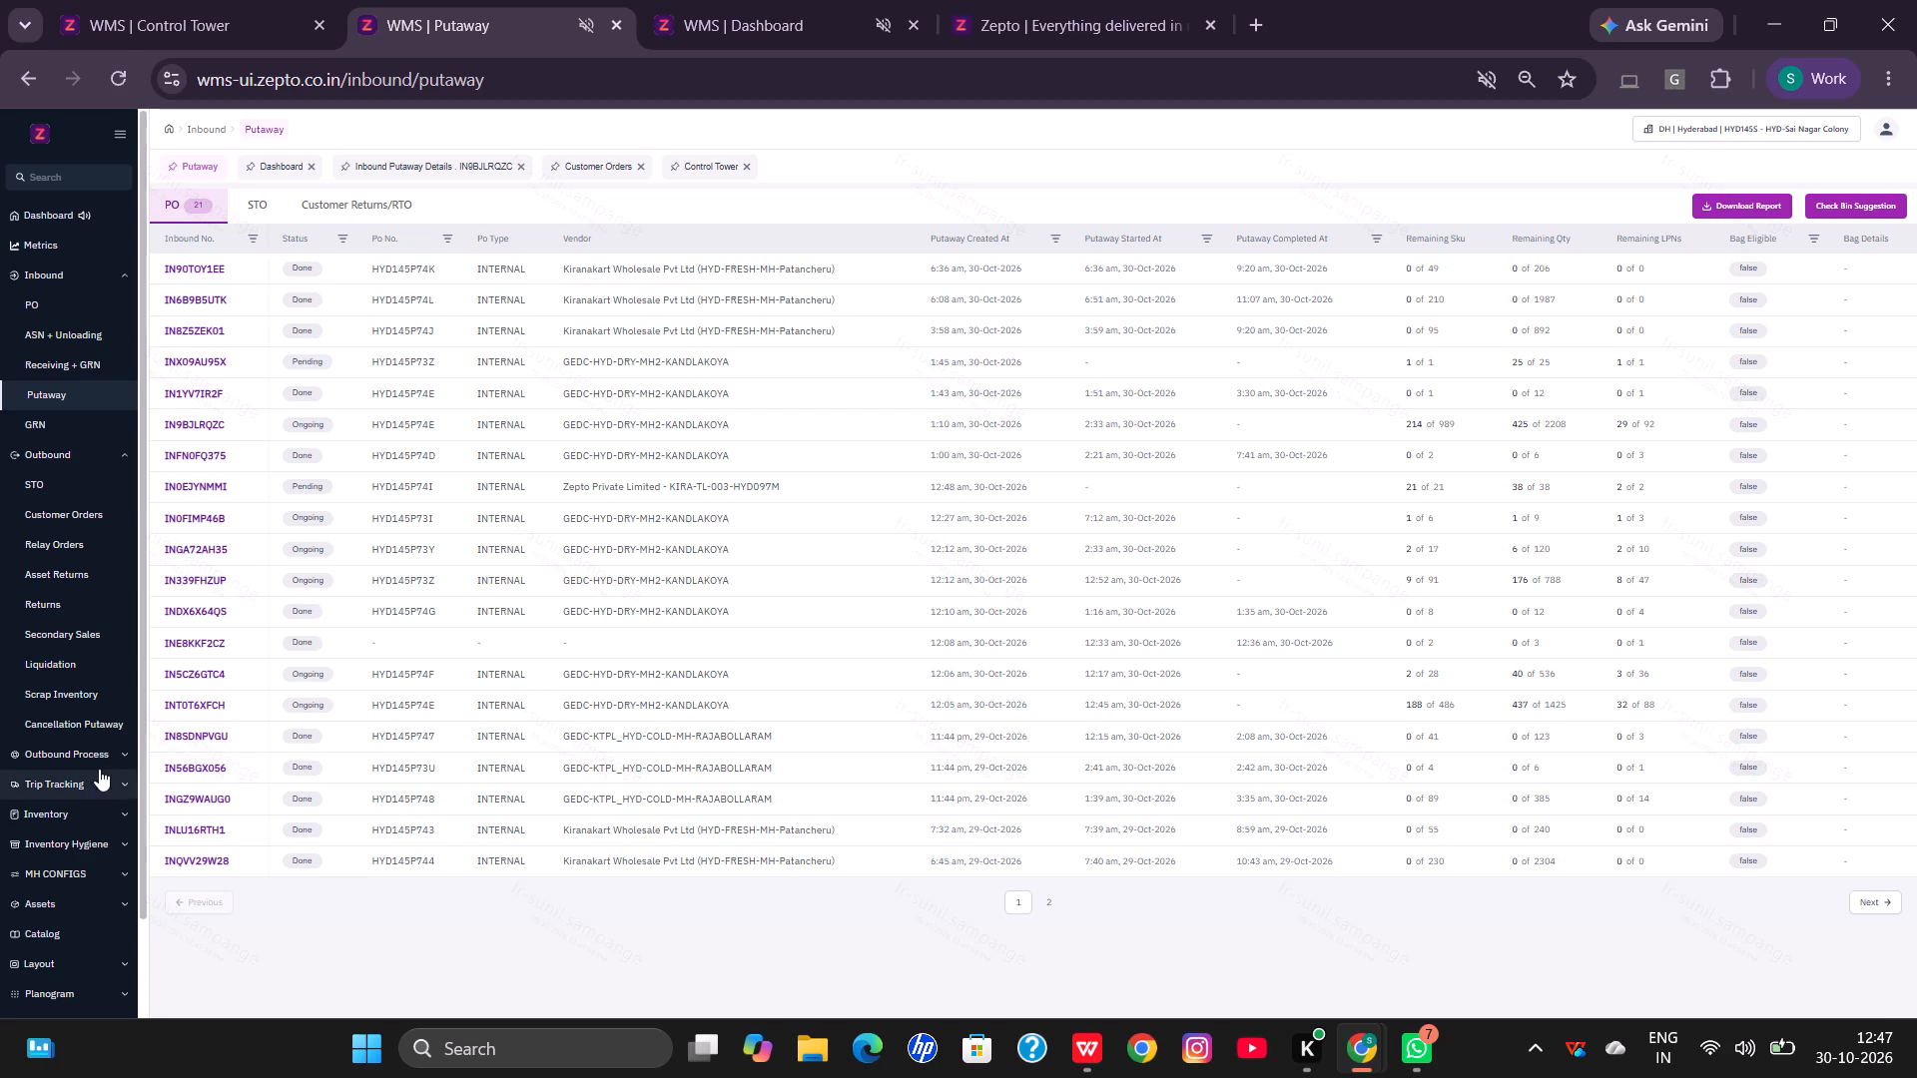
{"action": "scroll", "coordinate": [99, 769], "scroll_direction": "down", "scroll_amount": 1}
{"action": "scroll", "coordinate": [78, 937], "scroll_direction": "down", "scroll_amount": 1}
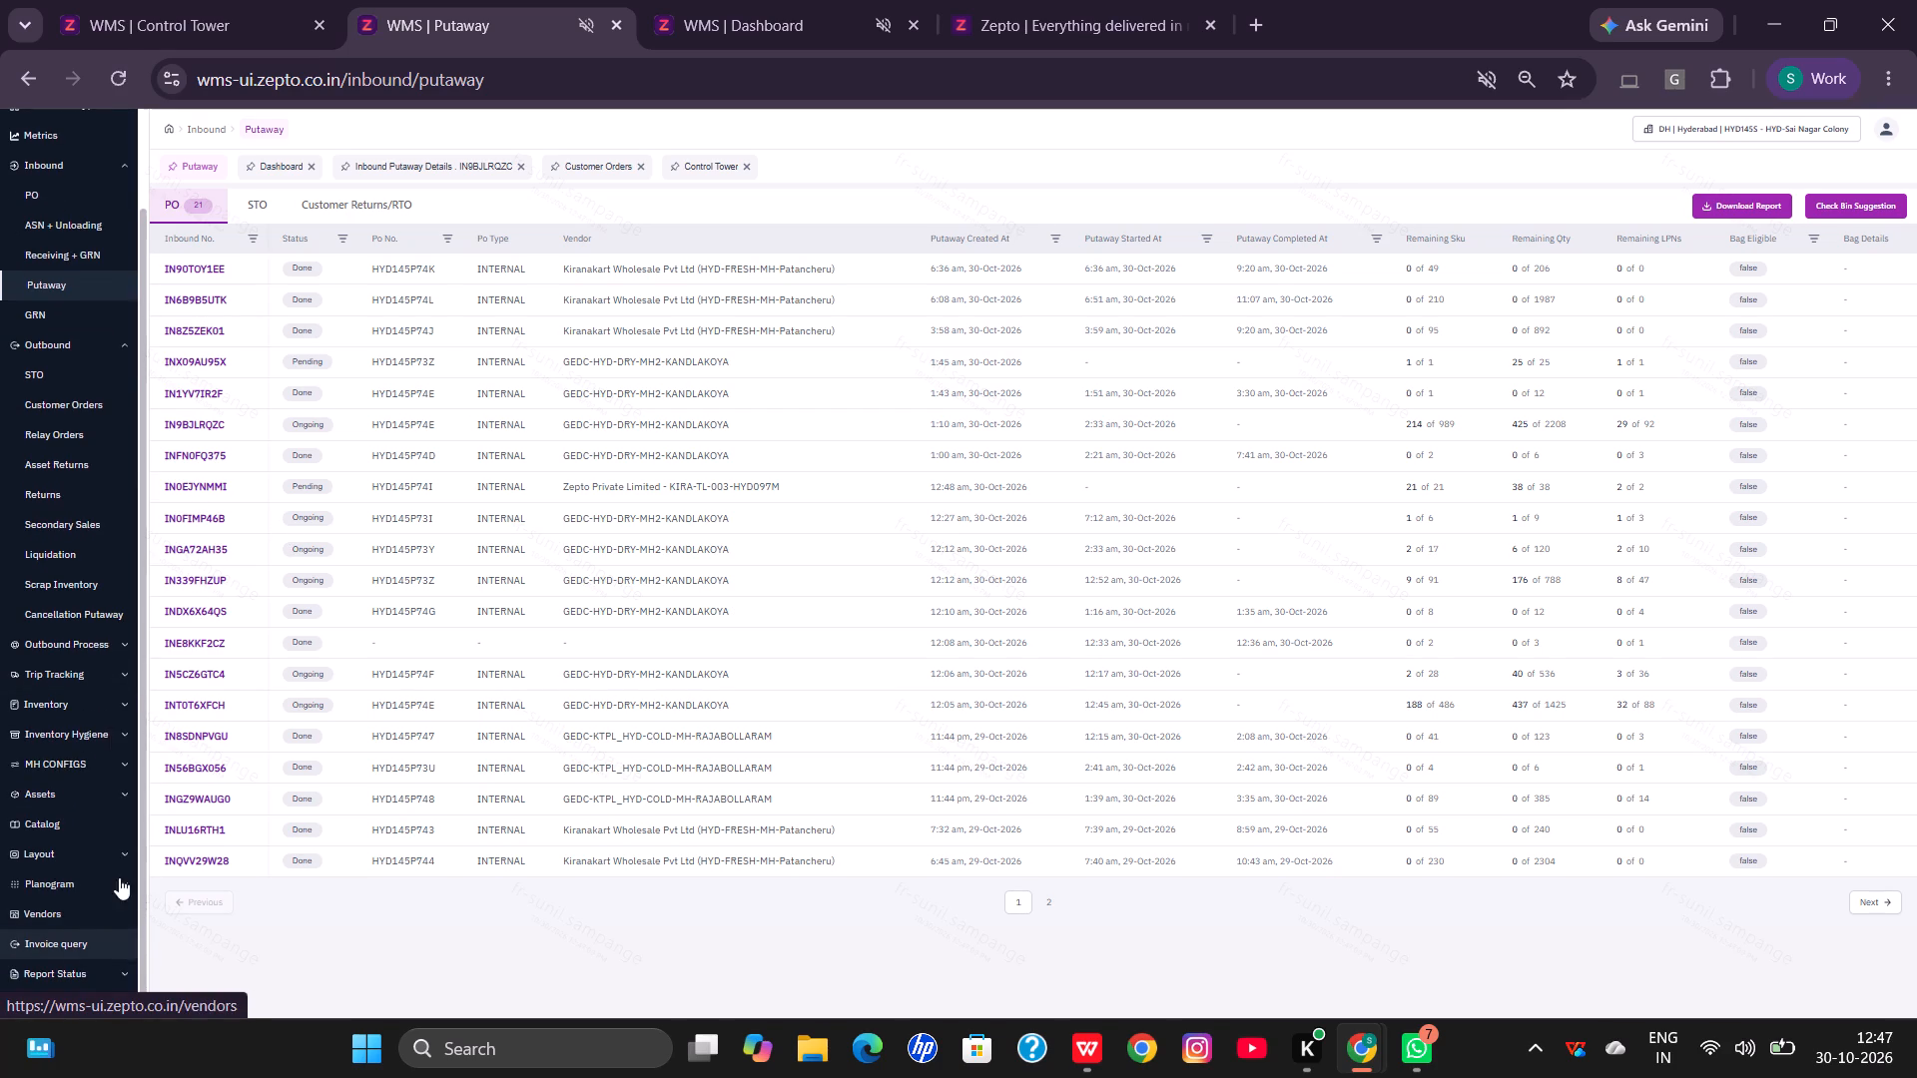
{"action": "left_click", "coordinate": [92, 977]}
{"action": "scroll", "coordinate": [92, 977], "scroll_direction": "down", "scroll_amount": 1}
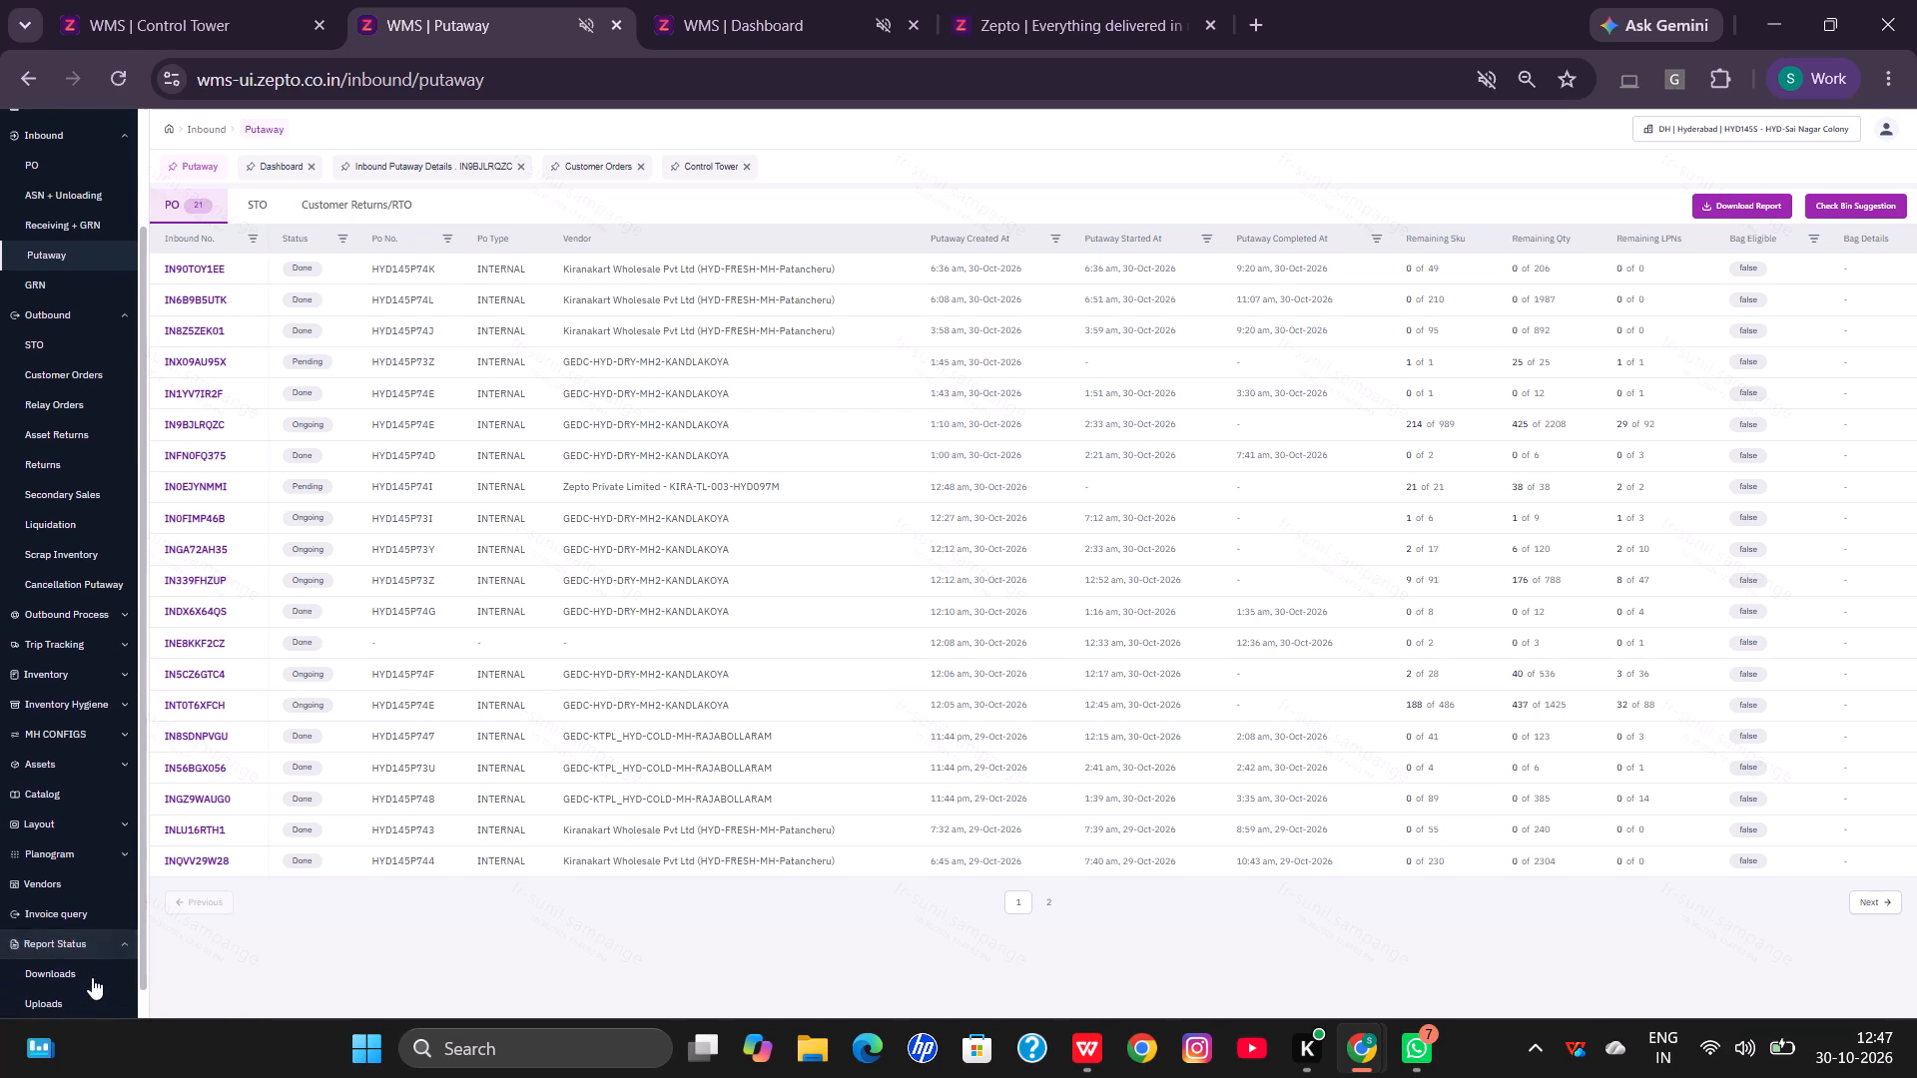
{"action": "left_click", "coordinate": [92, 978]}
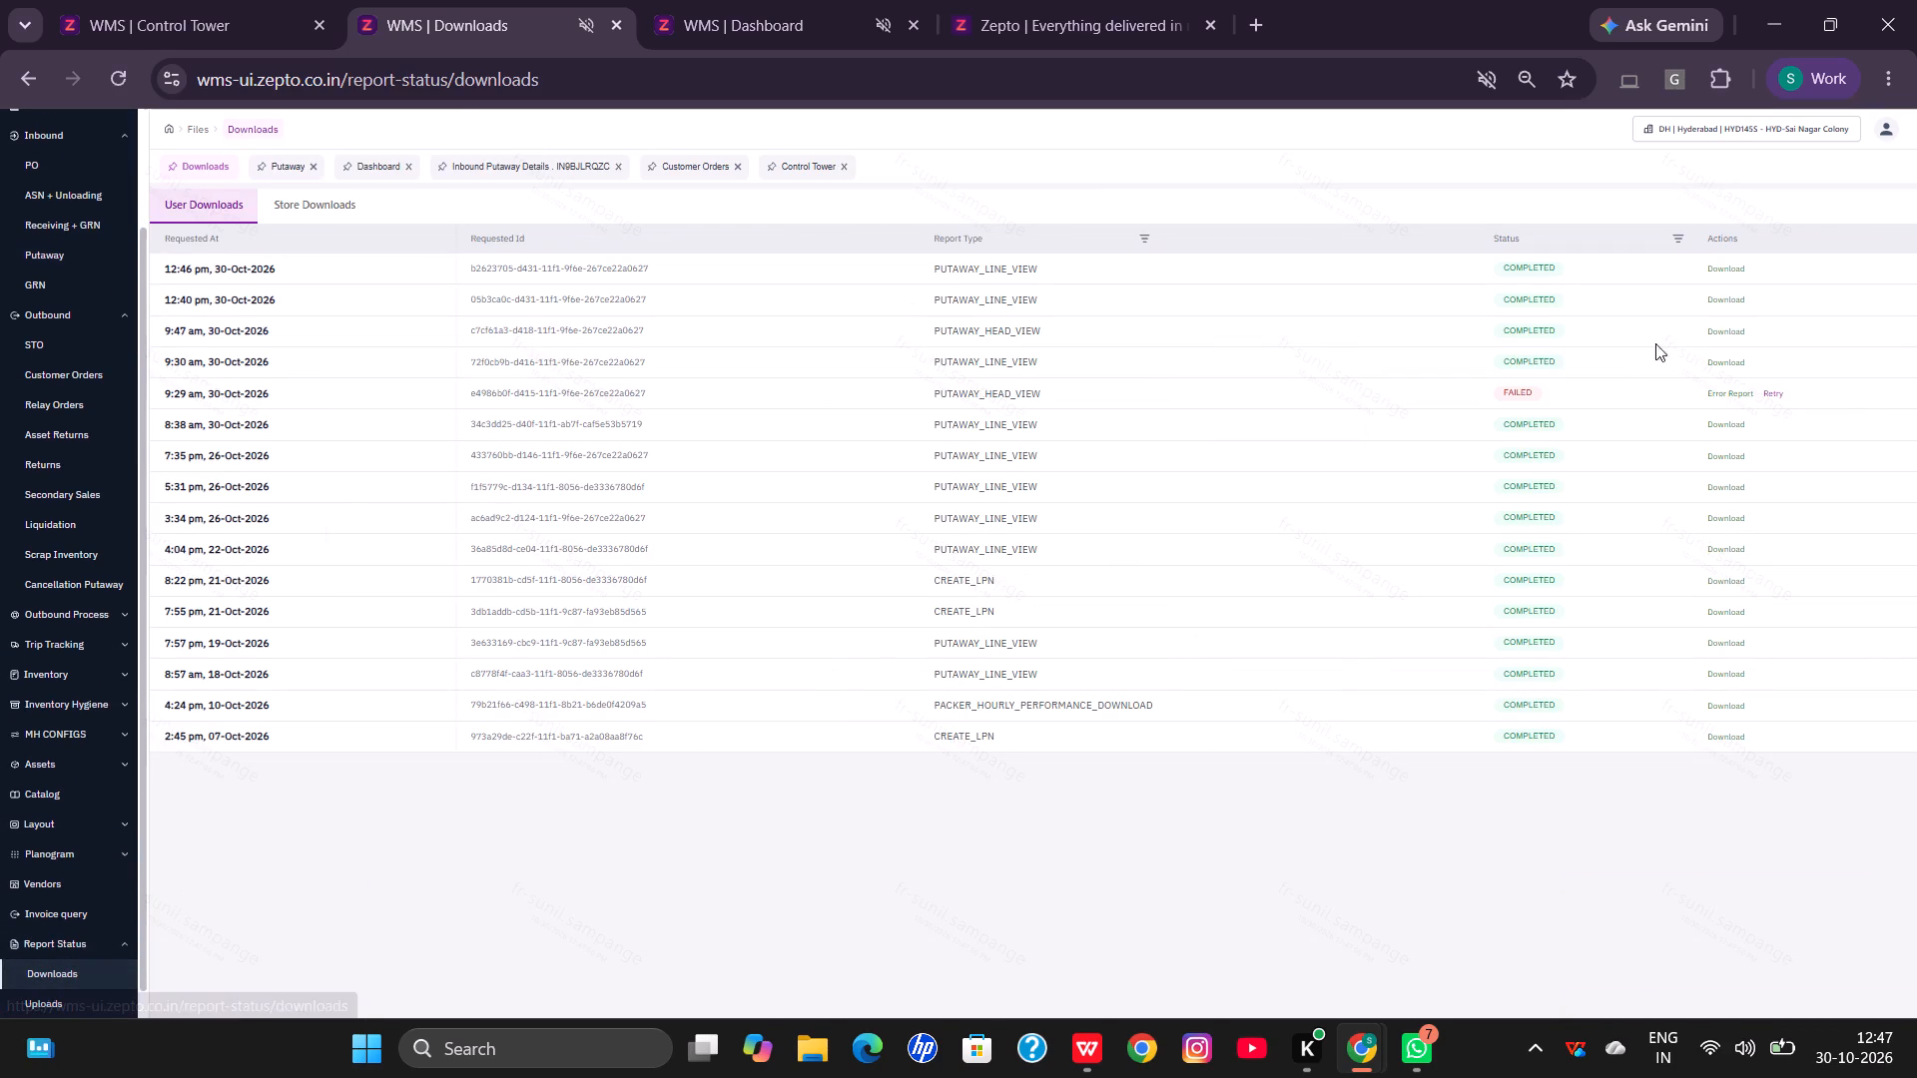
{"action": "left_click", "coordinate": [1721, 270]}
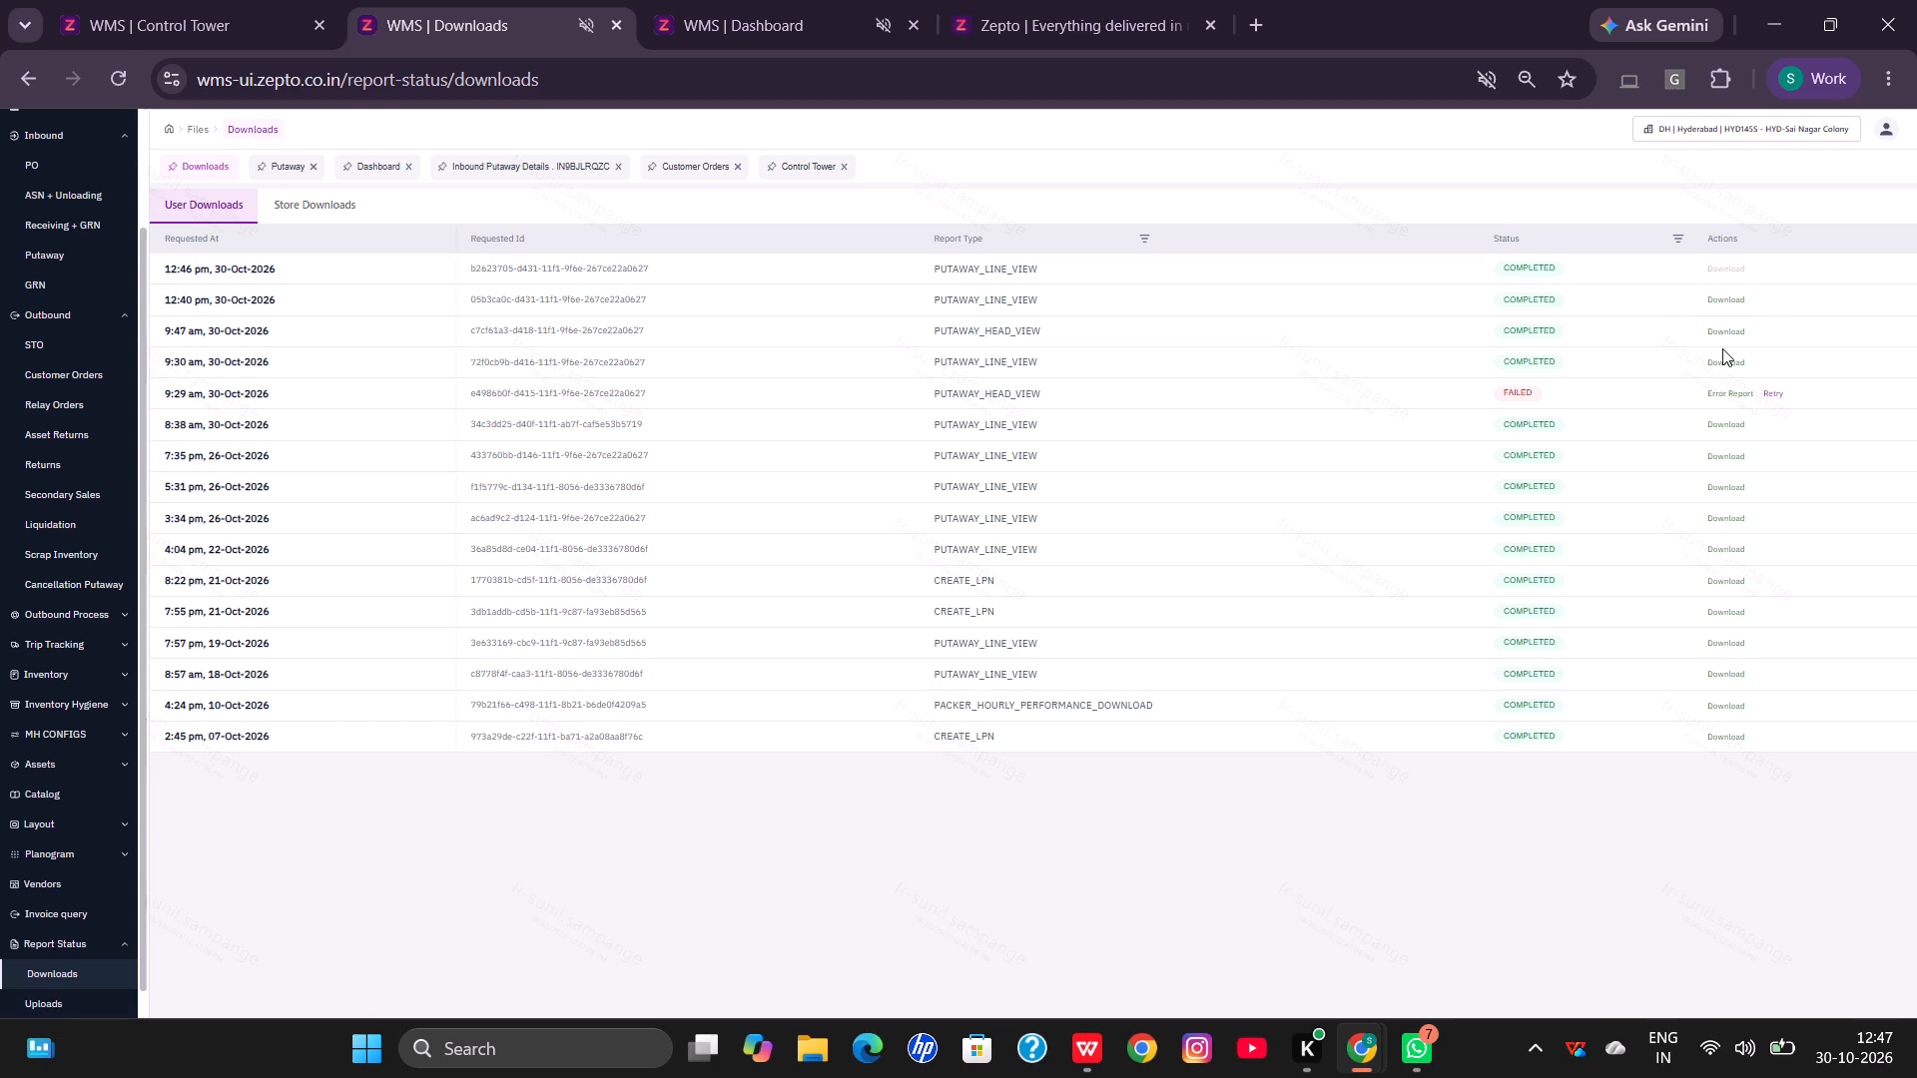
{"action": "left_click", "coordinate": [1711, 135]}
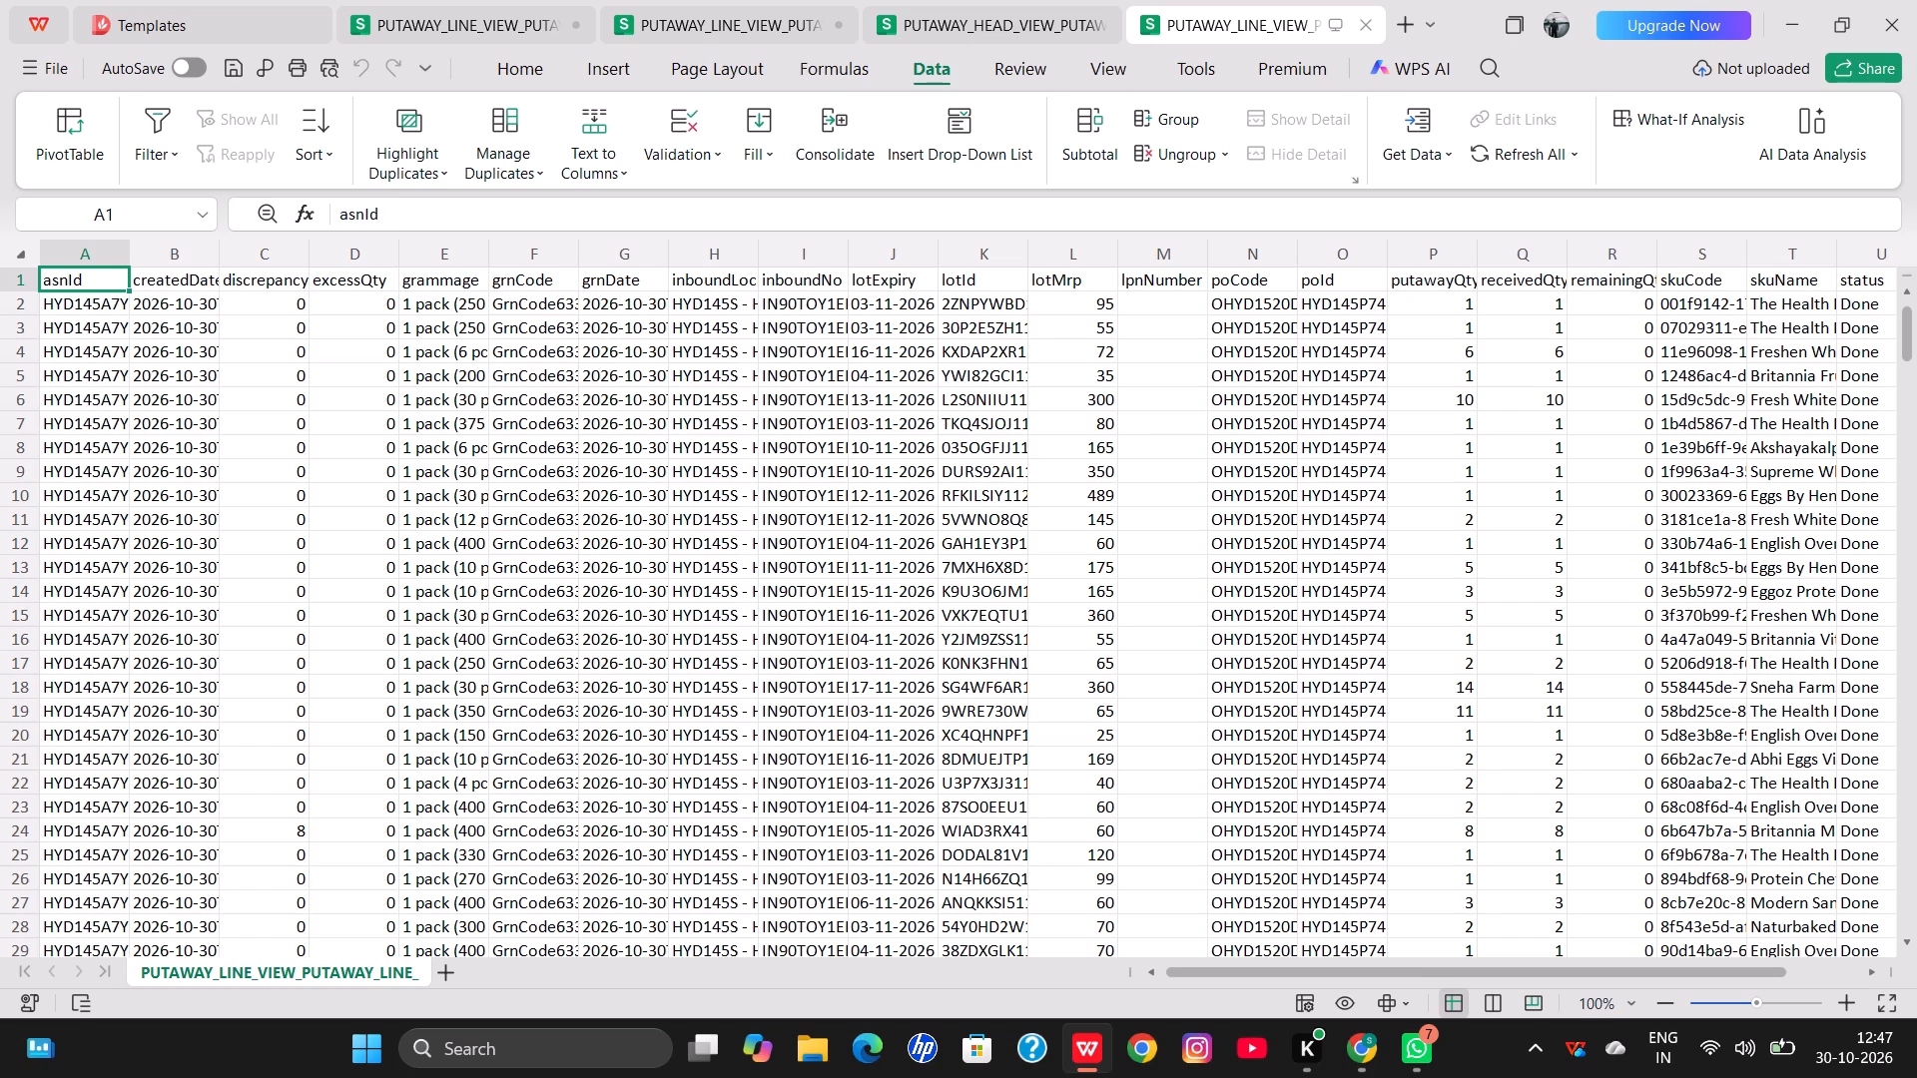
Insert a blank column before asnId and give it the header DATE.
{"action": "left_click", "coordinate": [78, 249]}
{"action": "right_click", "coordinate": [78, 249]}
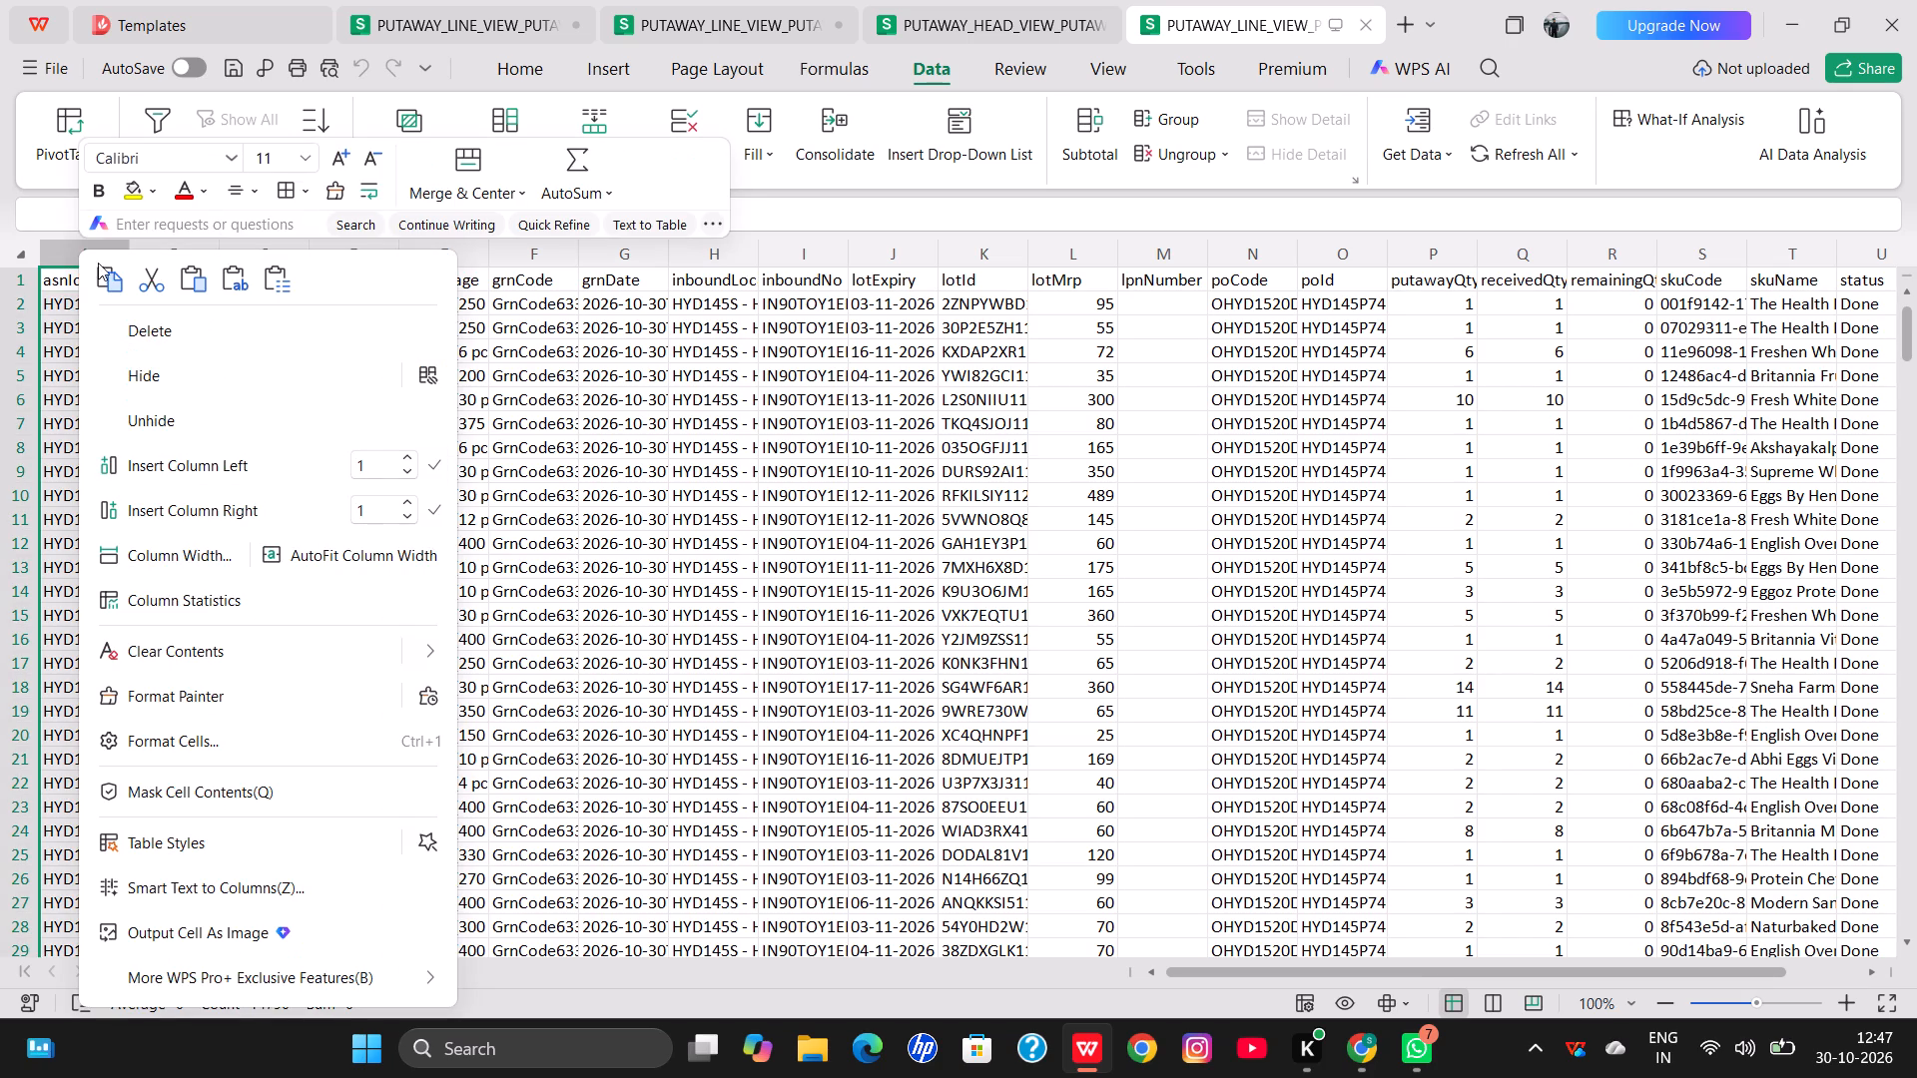
{"action": "left_click", "coordinate": [435, 456]}
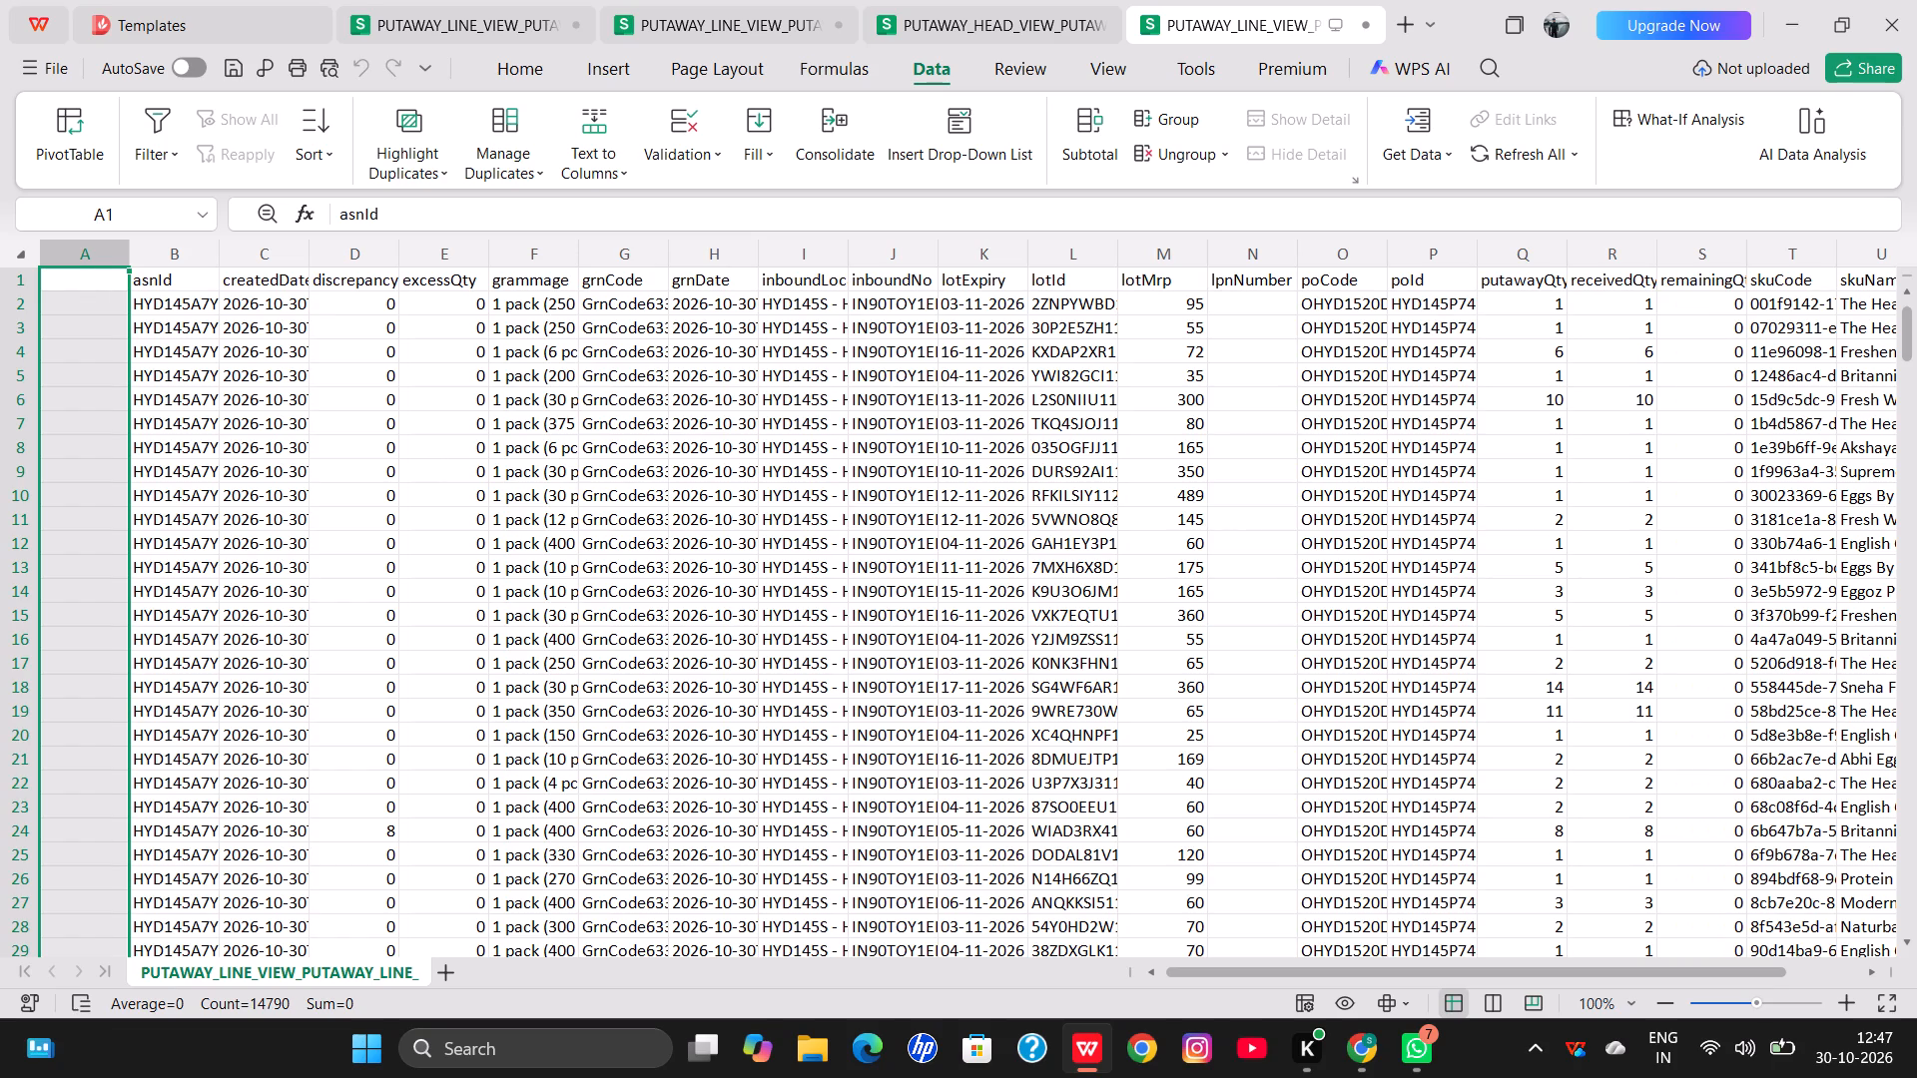
{"action": "left_click", "coordinate": [92, 276]}
{"action": "type", "text": "DATE"}
{"action": "key", "text": "Return"}
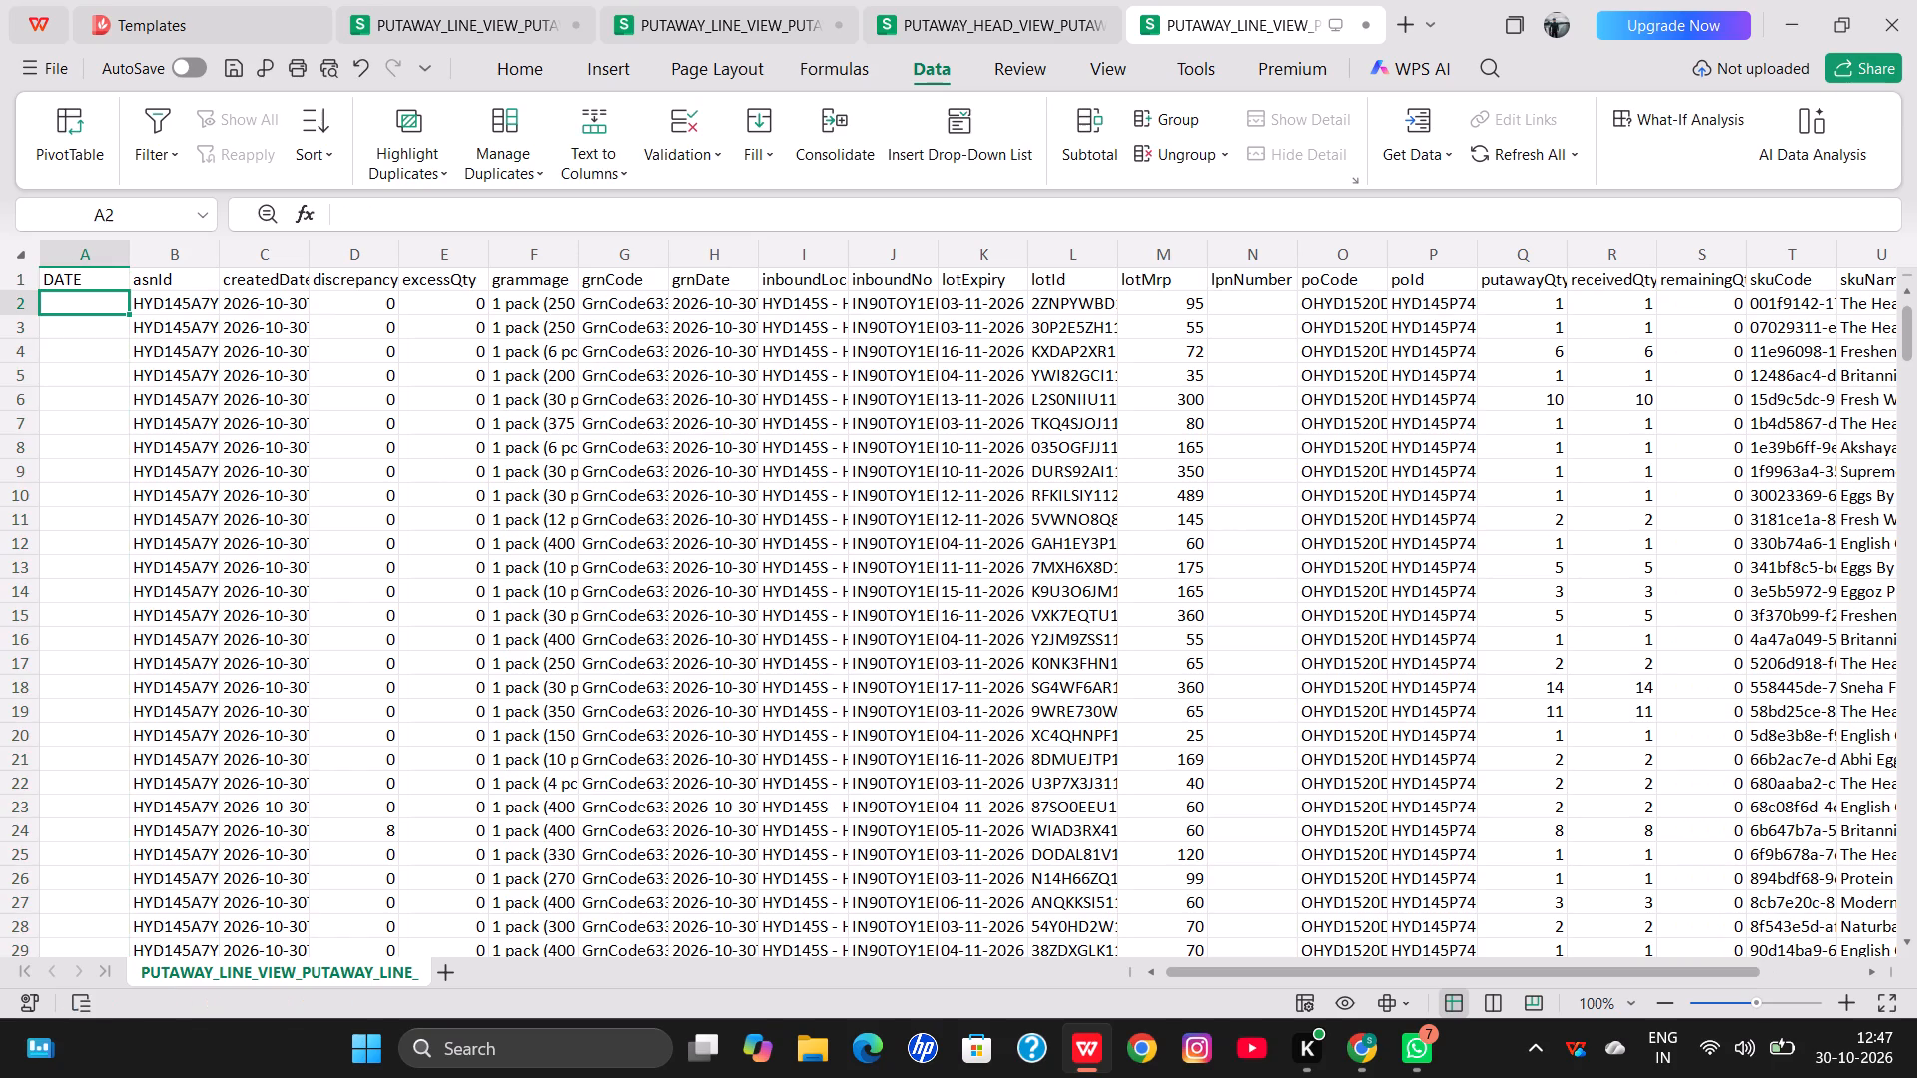
Fill the whole DATE column with the first 10 characters of createdDate, using =LEFT(C2,10) in the first data row.
{"action": "key", "text": "equal"}
{"action": "type", "text": "LEFT"}
{"action": "key", "text": "Tab"}
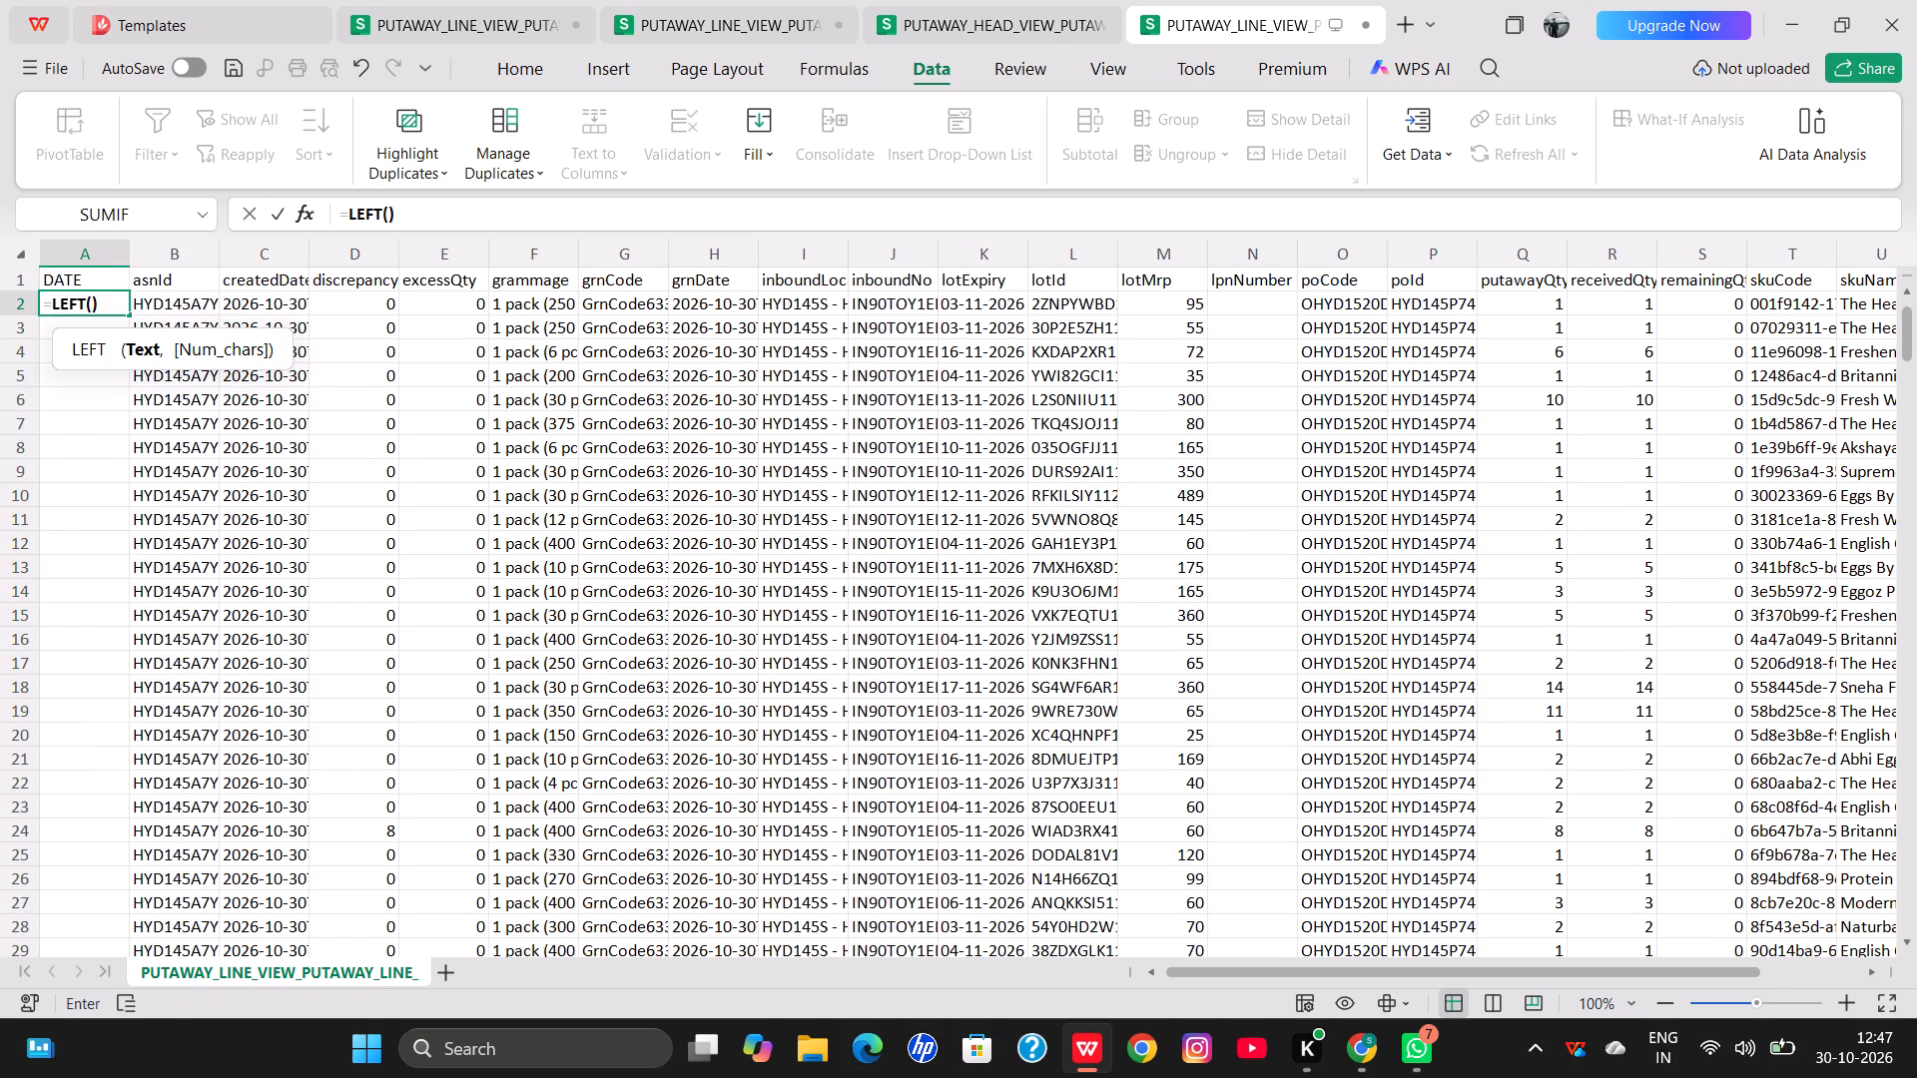
{"action": "left_click", "coordinate": [235, 302]}
{"action": "type", "text": ",10"}
{"action": "key", "text": "Return"}
{"action": "left_click", "coordinate": [70, 303]}
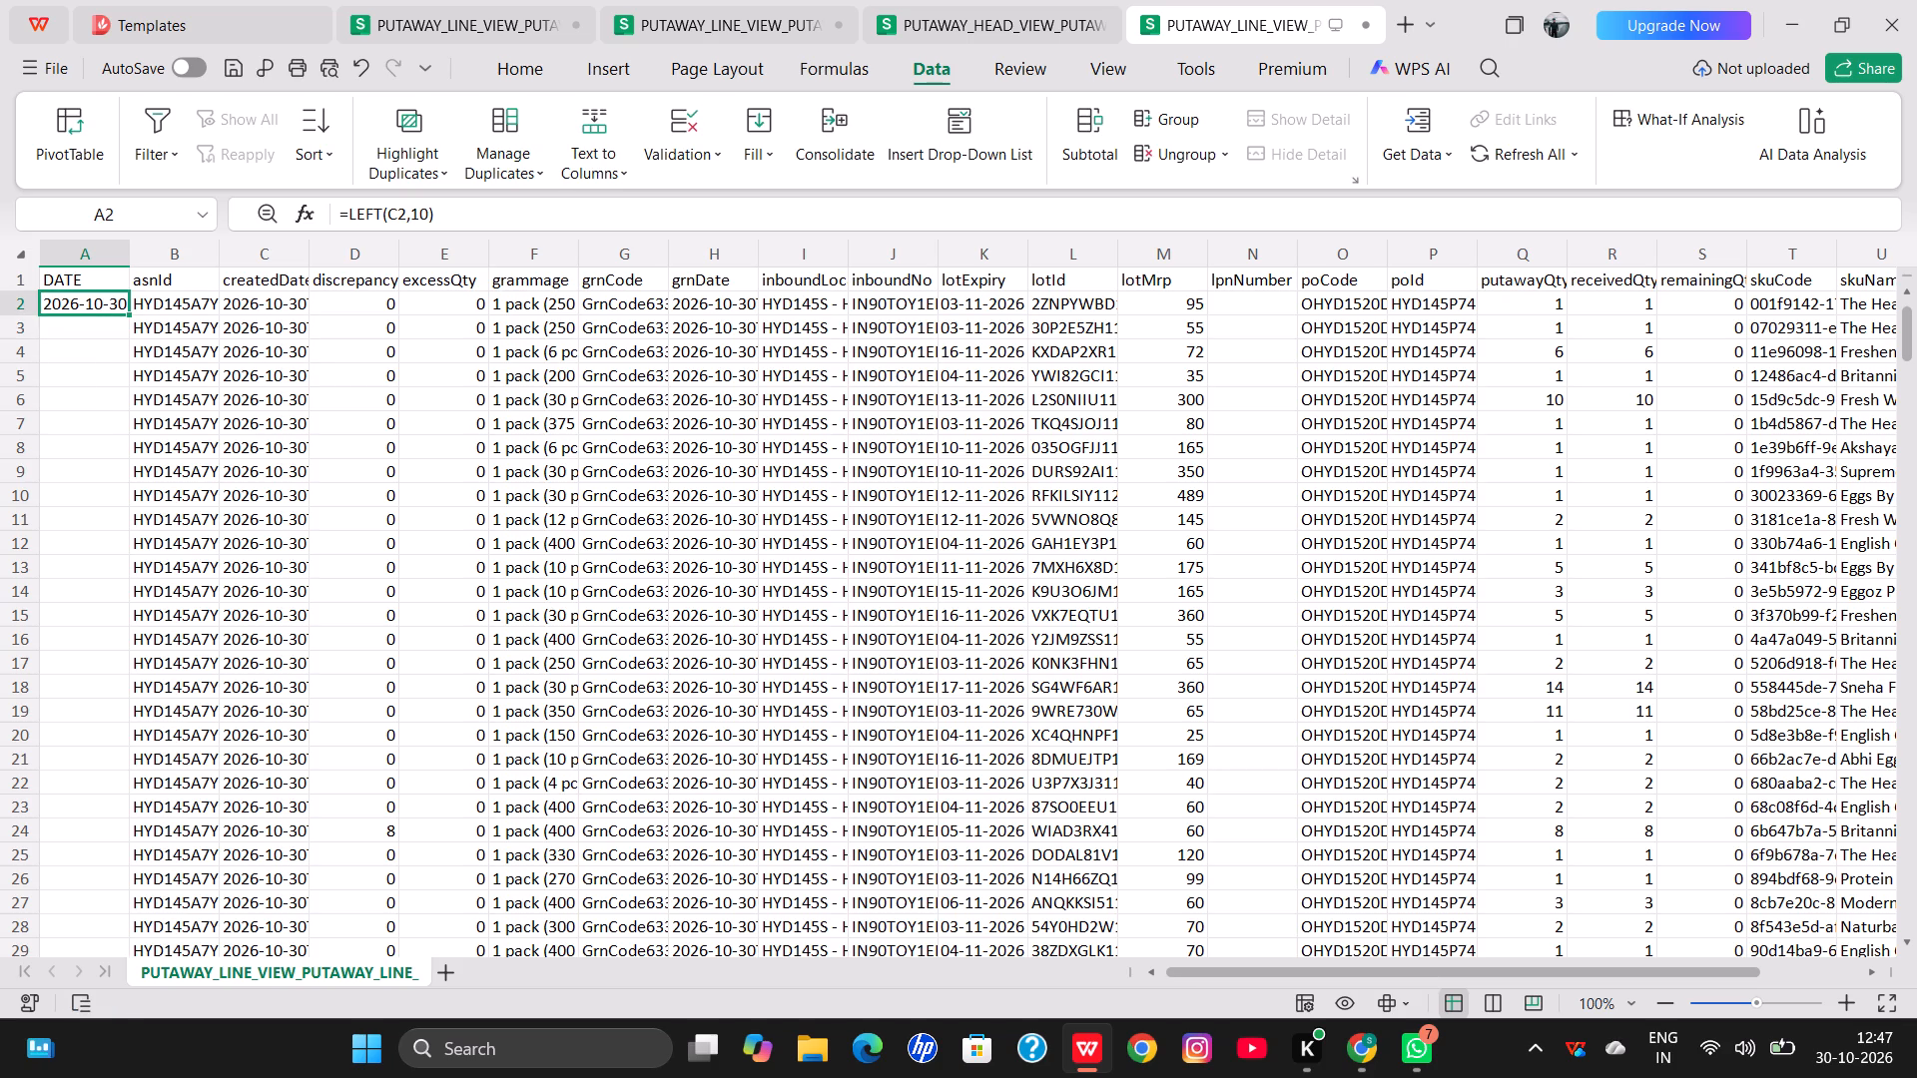
{"action": "double_click", "coordinate": [129, 317]}
{"action": "scroll", "coordinate": [129, 317], "scroll_direction": "down", "scroll_amount": 1}
{"action": "scroll", "coordinate": [129, 317], "scroll_direction": "up", "scroll_amount": 4}
Create a PivotTable on a new sheet from the entire putaway data, including the DATE column.
{"action": "left_click", "coordinate": [89, 285]}
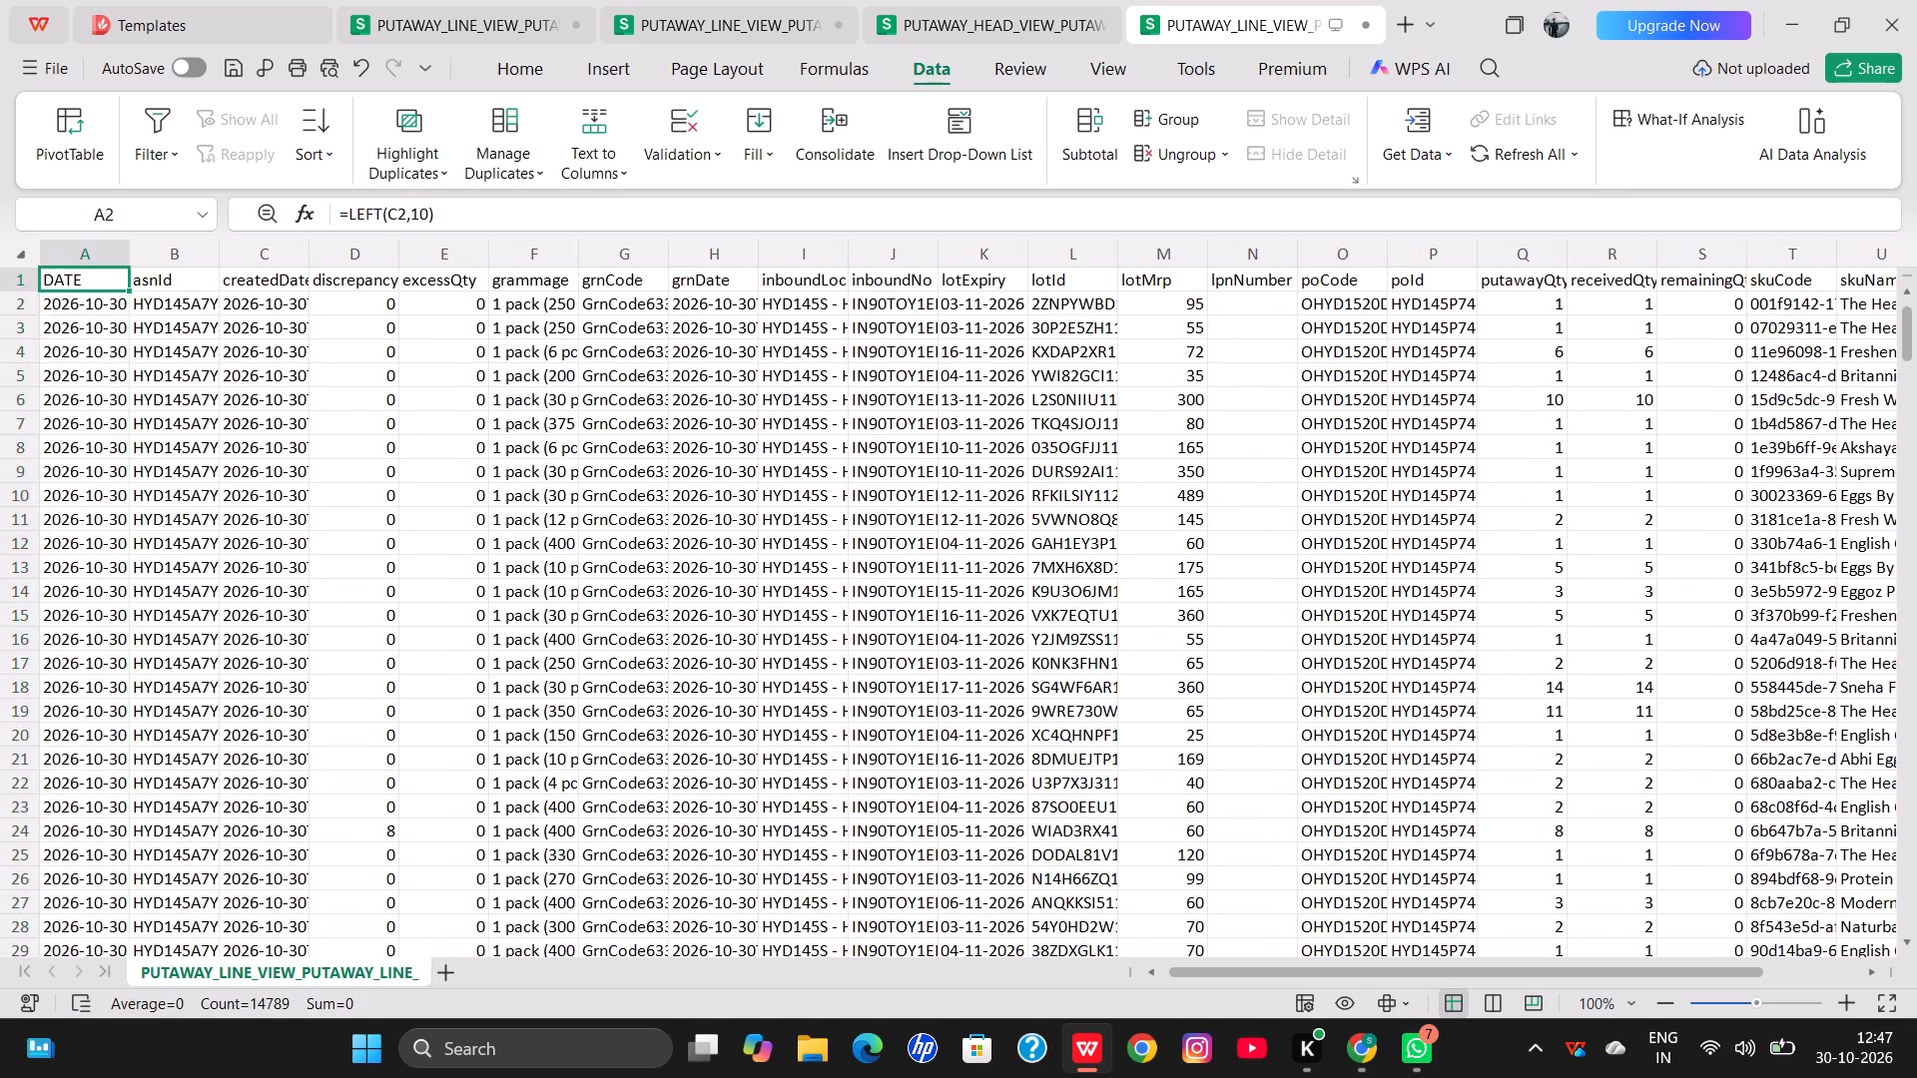
{"action": "key", "text": "ctrl+a"}
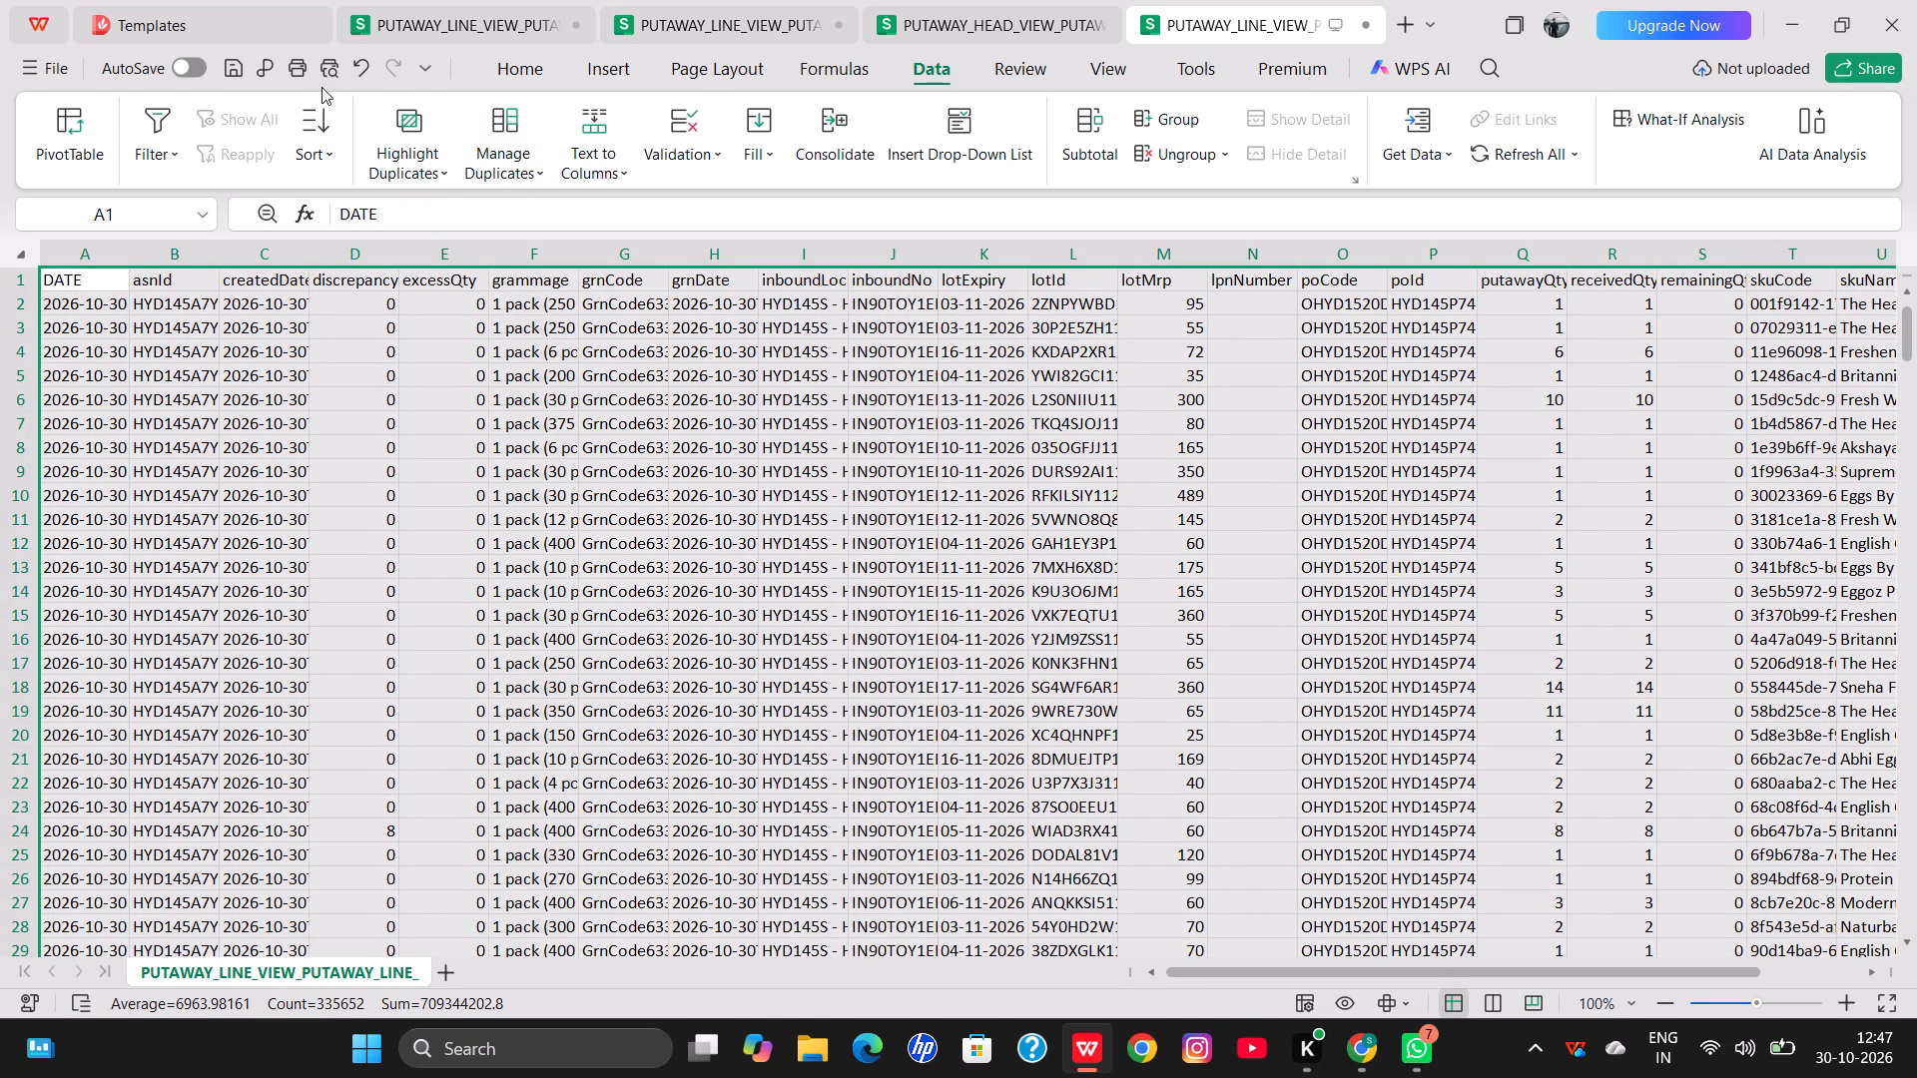
{"action": "left_click", "coordinate": [606, 66]}
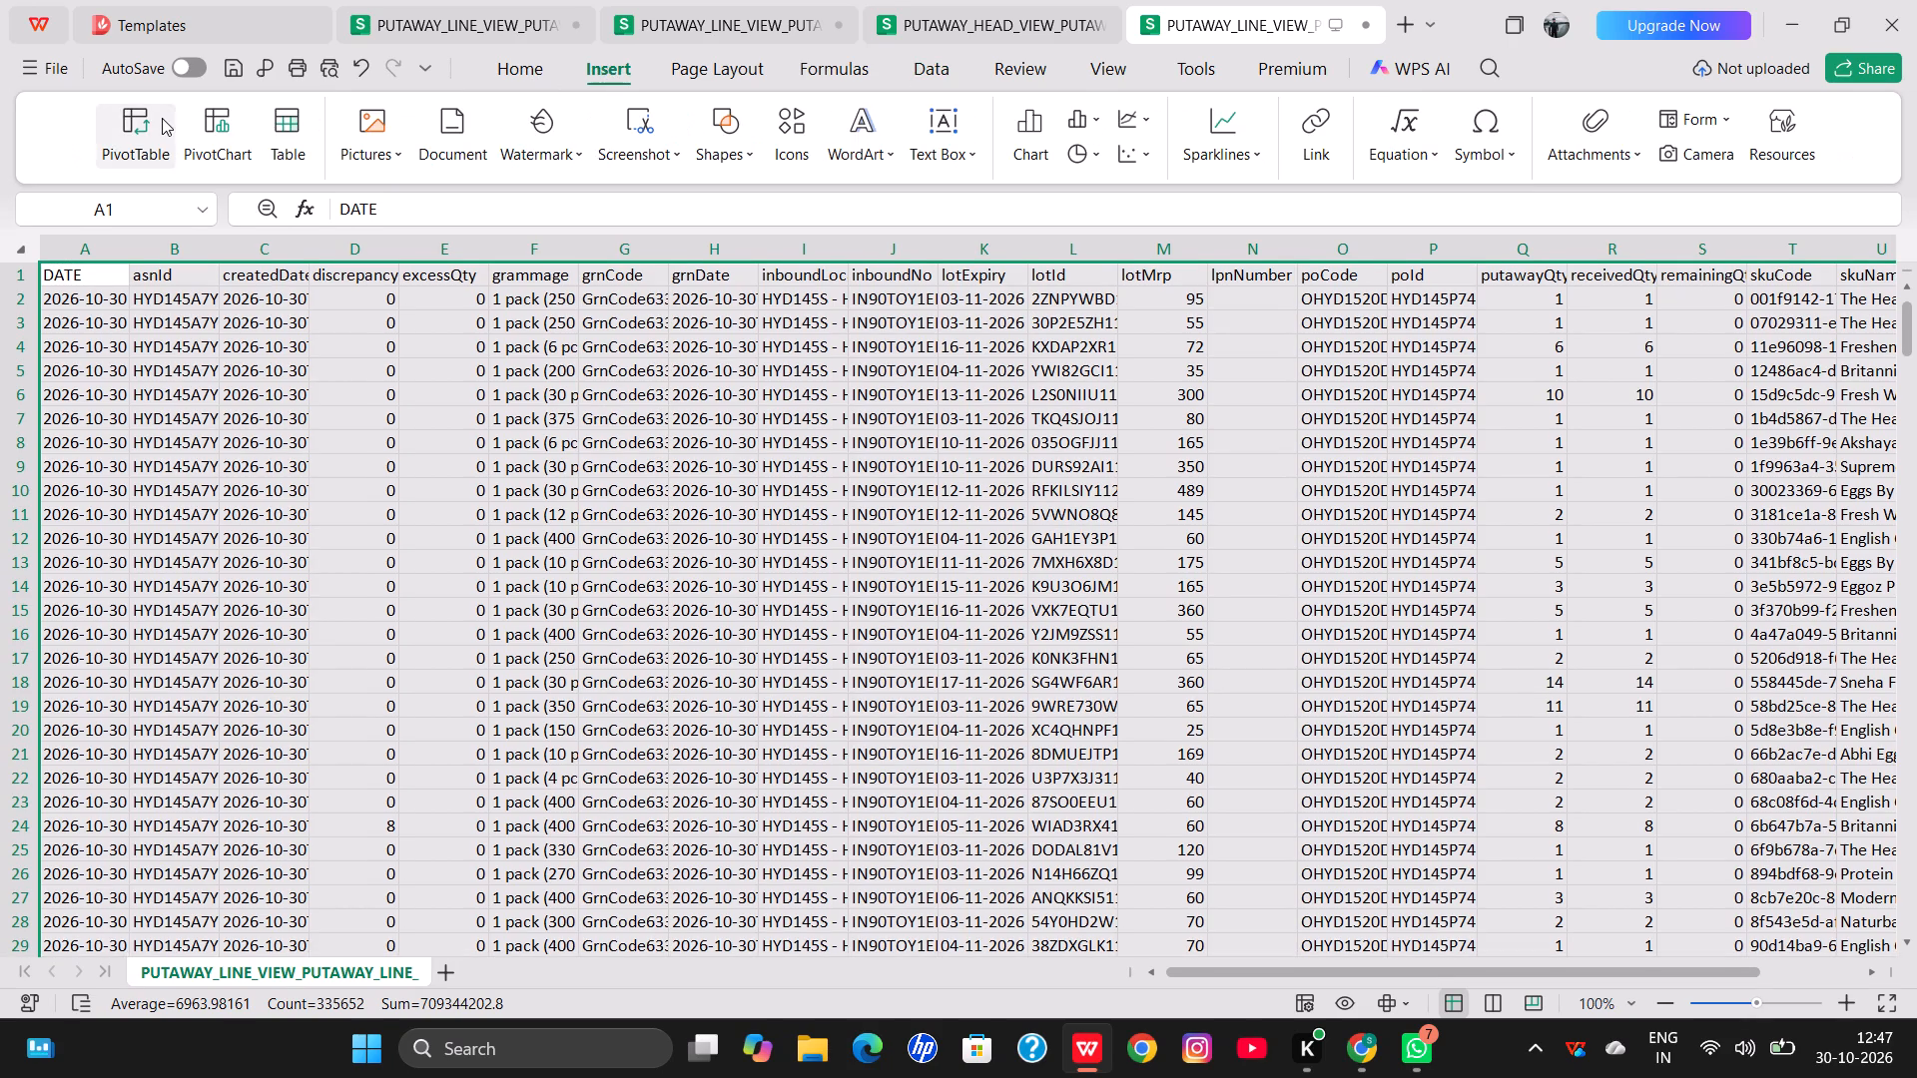
{"action": "left_click", "coordinate": [162, 118]}
{"action": "key", "text": "Return"}
{"action": "scroll", "coordinate": [162, 118], "scroll_direction": "right", "scroll_amount": 5}
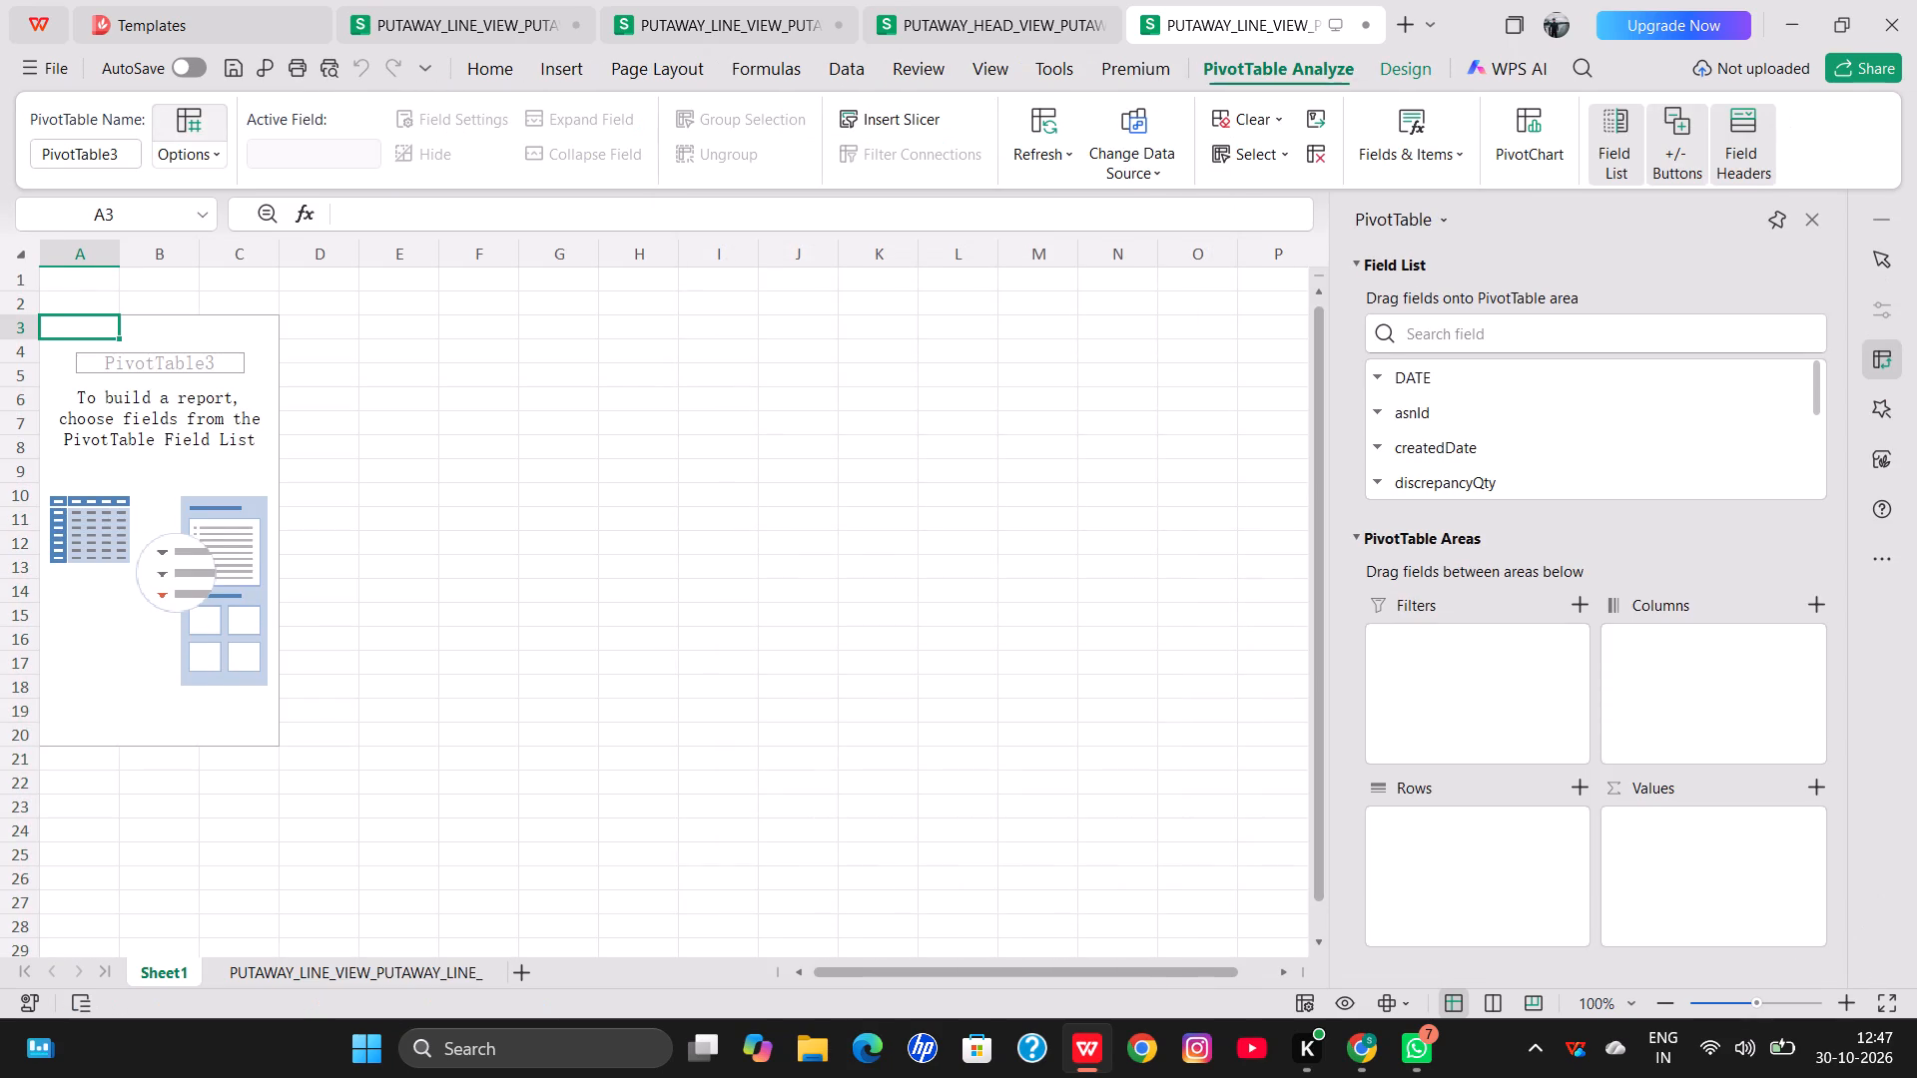
Lay out the PivotTable with DATE as columns, the sum of remainingQty as values and vendorName as rows.
{"action": "left_click_drag", "start_coordinate": [1421, 381], "coordinate": [1658, 652]}
{"action": "left_click", "coordinate": [1494, 342]}
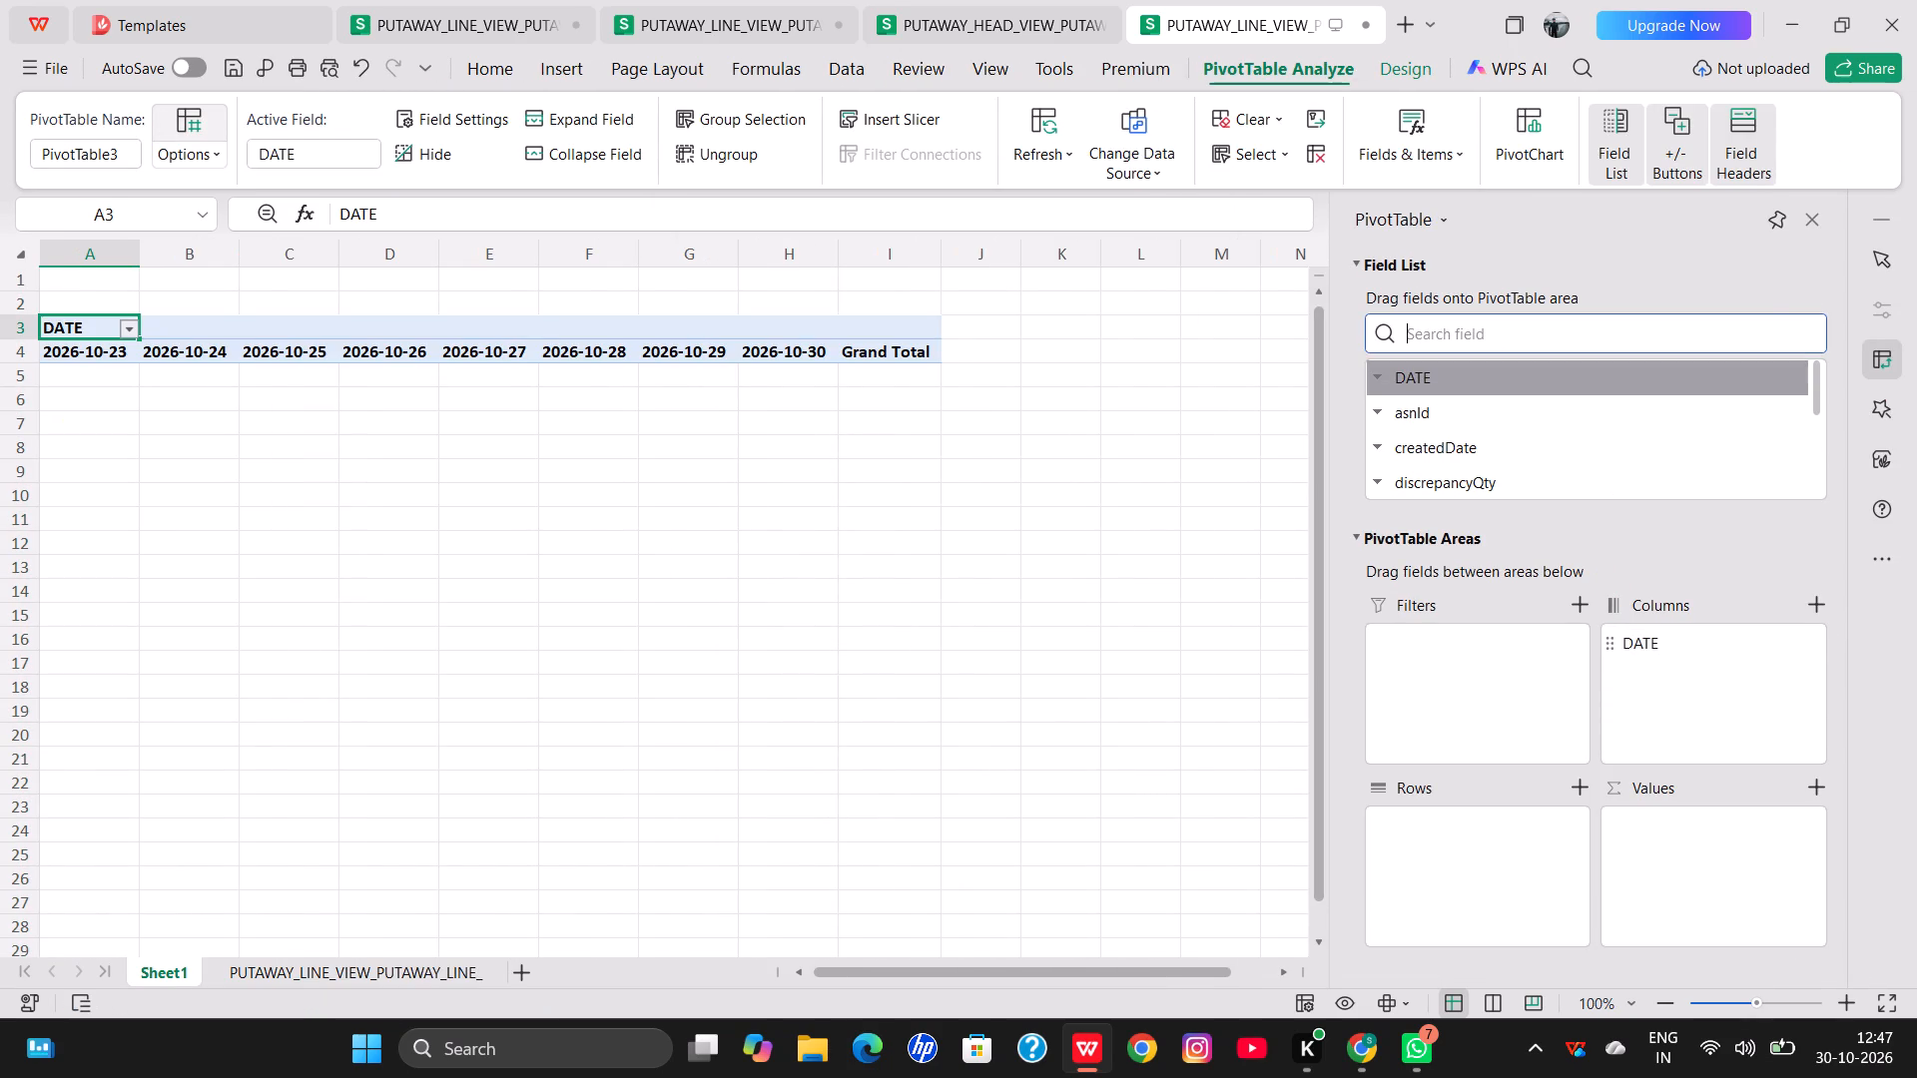
{"action": "type", "text": "REM"}
{"action": "left_click_drag", "start_coordinate": [1448, 371], "coordinate": [1451, 373]}
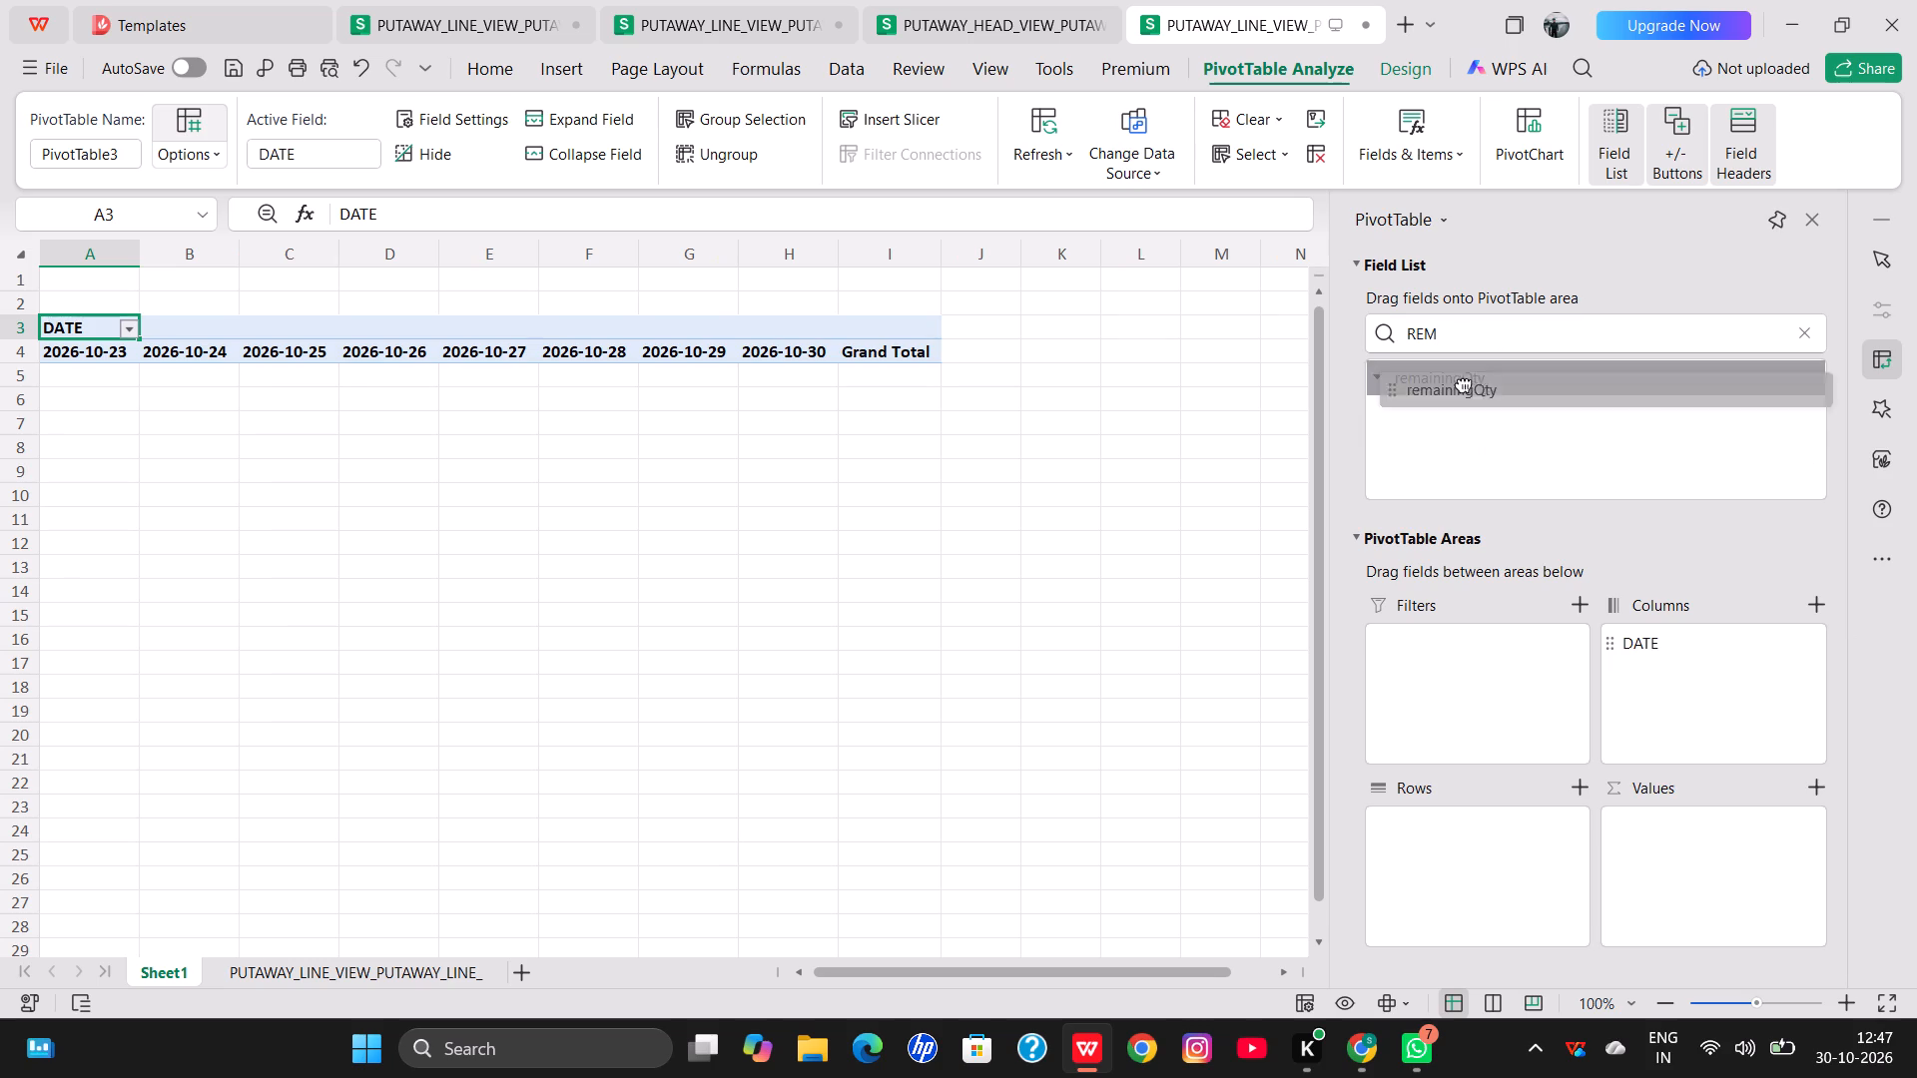
{"action": "left_click_drag", "start_coordinate": [1451, 373], "coordinate": [1681, 857]}
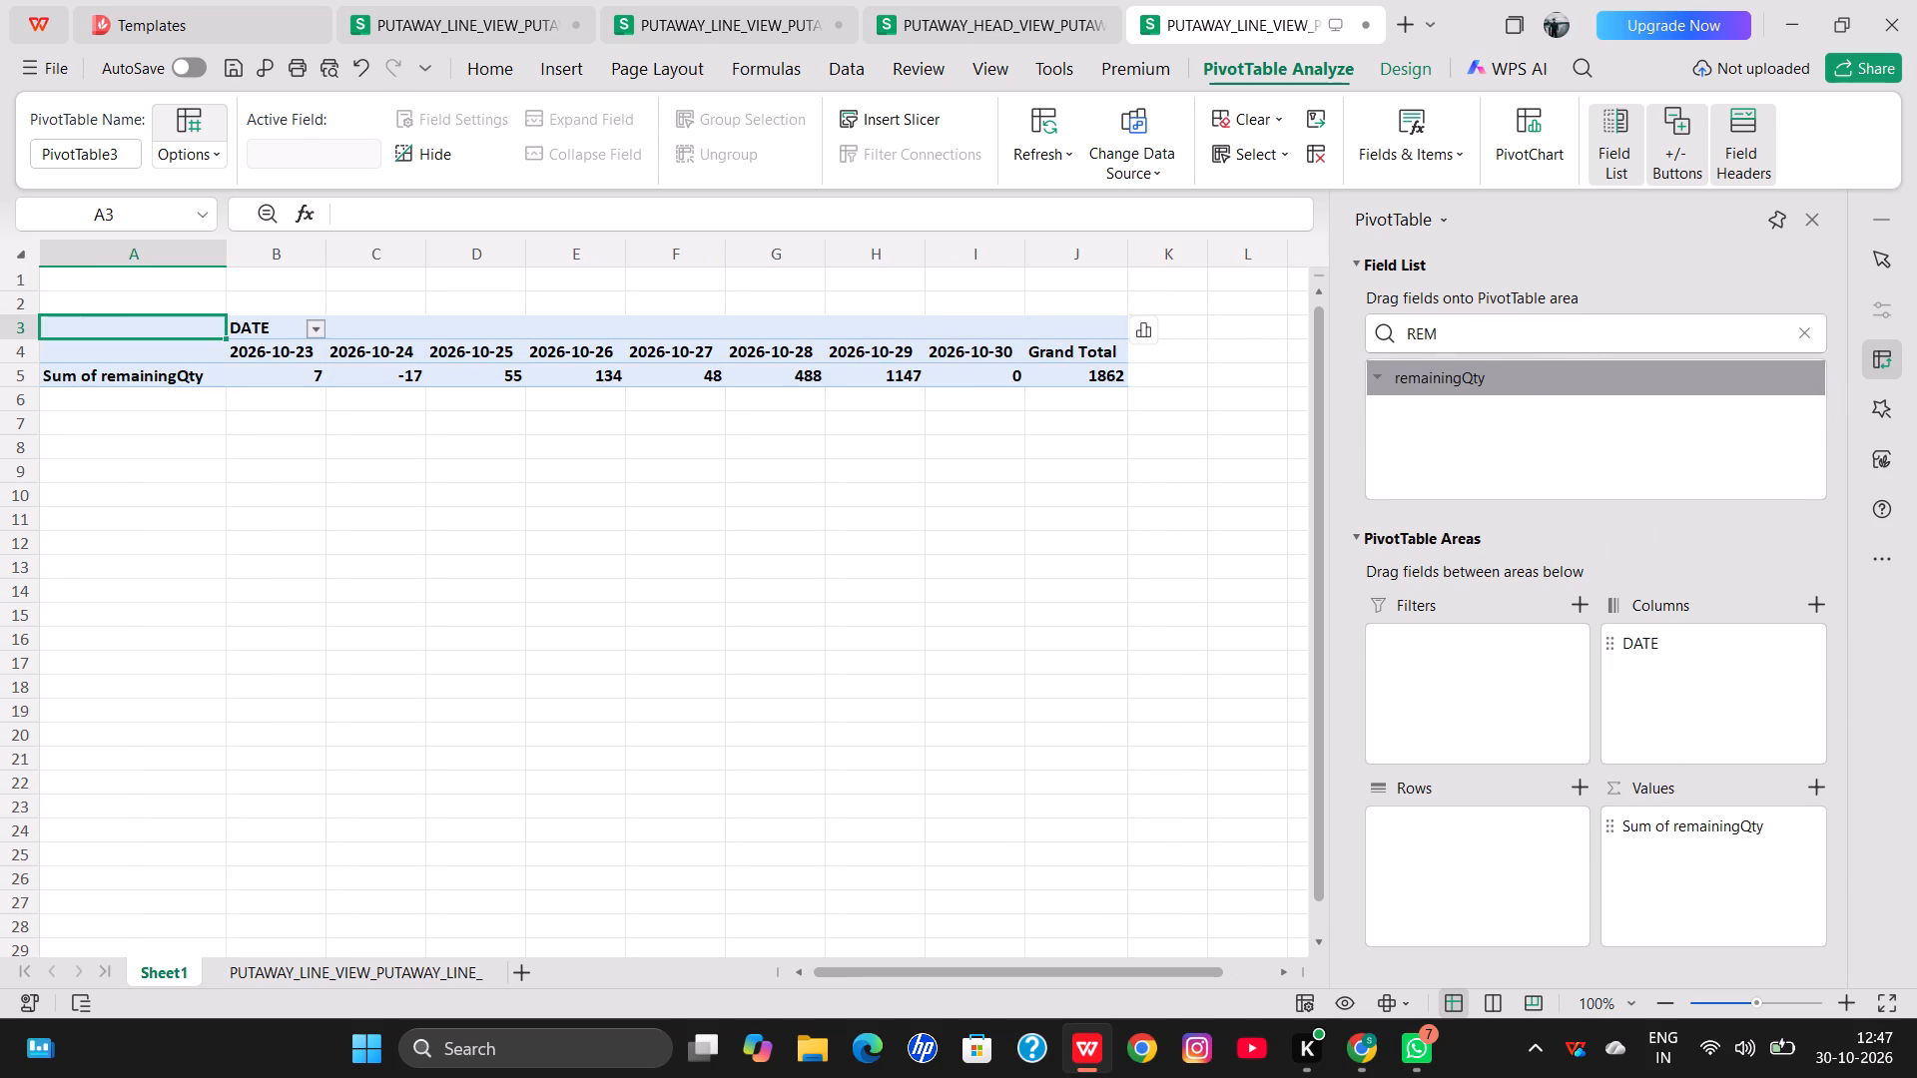
{"action": "left_click", "coordinate": [1490, 334]}
{"action": "key", "text": "ctrl+a"}
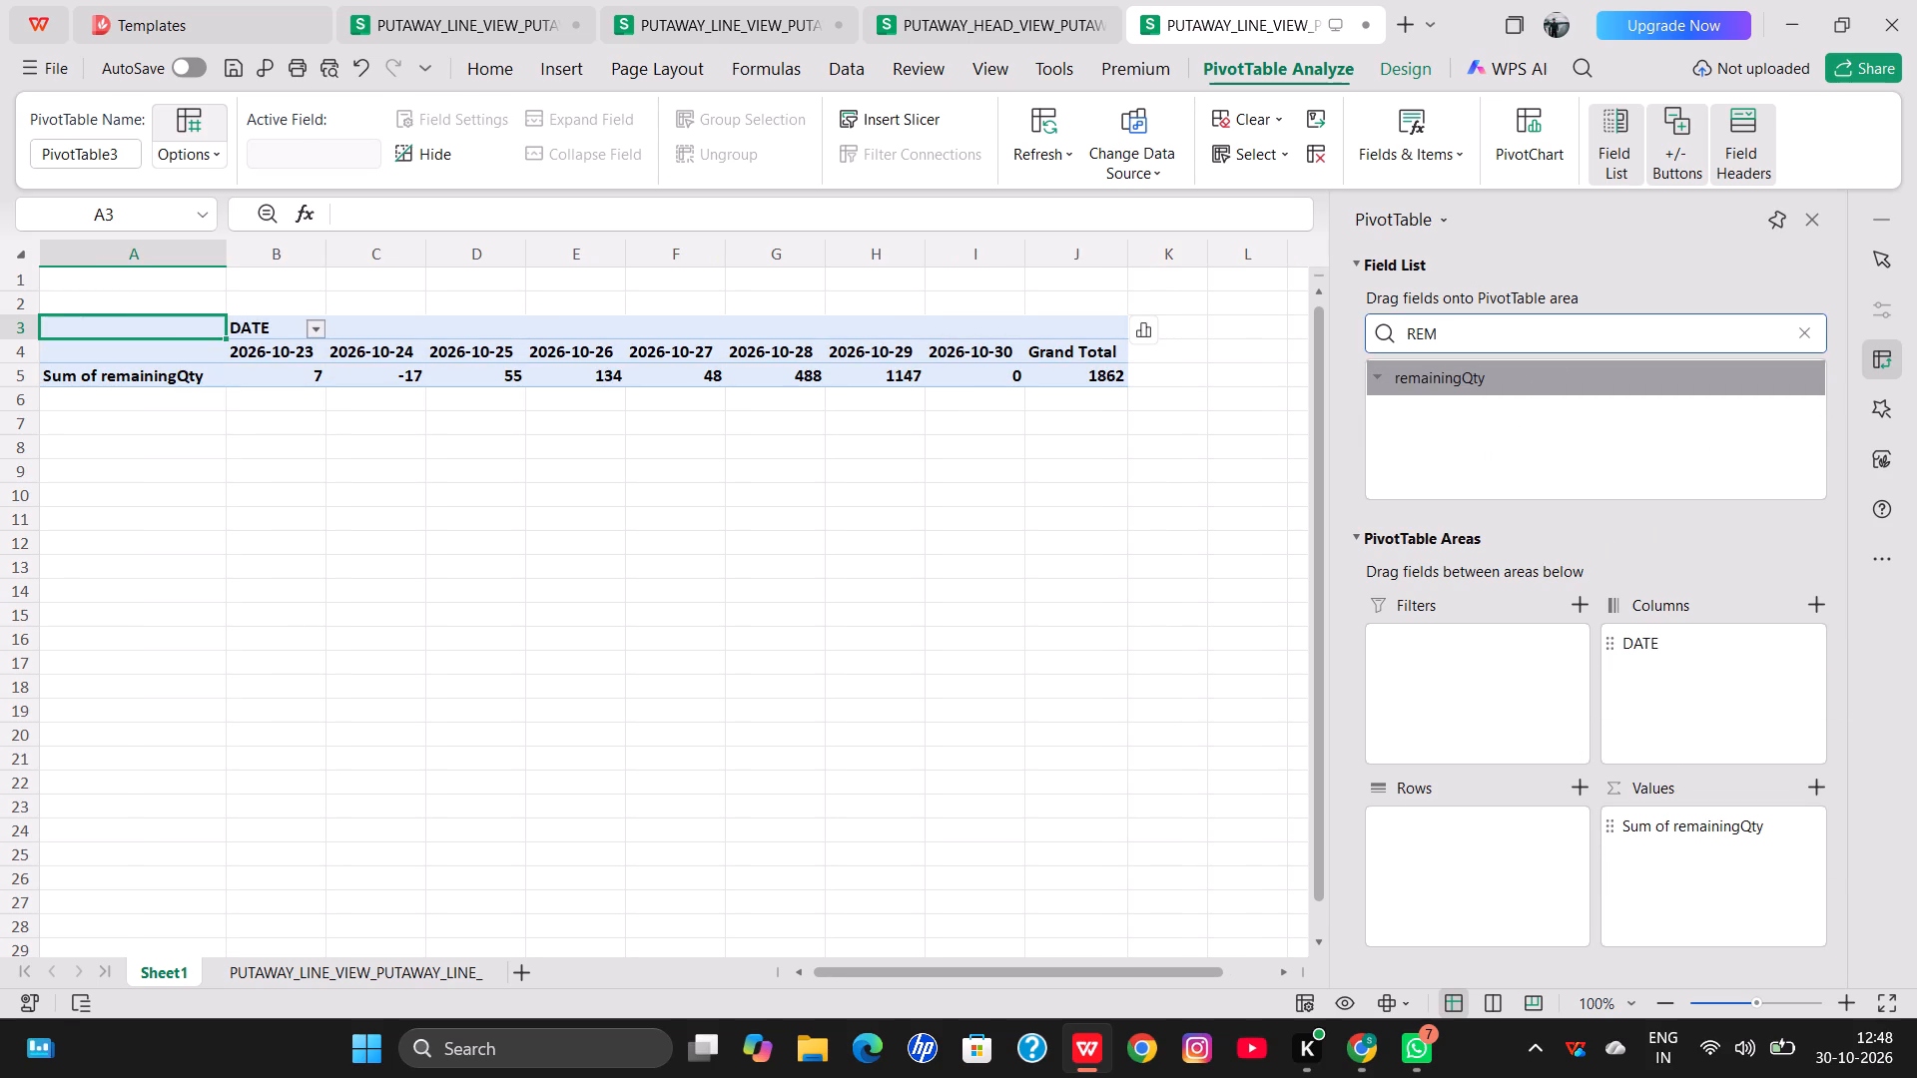
{"action": "type", "text": "VEN"}
{"action": "left_click_drag", "start_coordinate": [1444, 377], "coordinate": [1484, 839]}
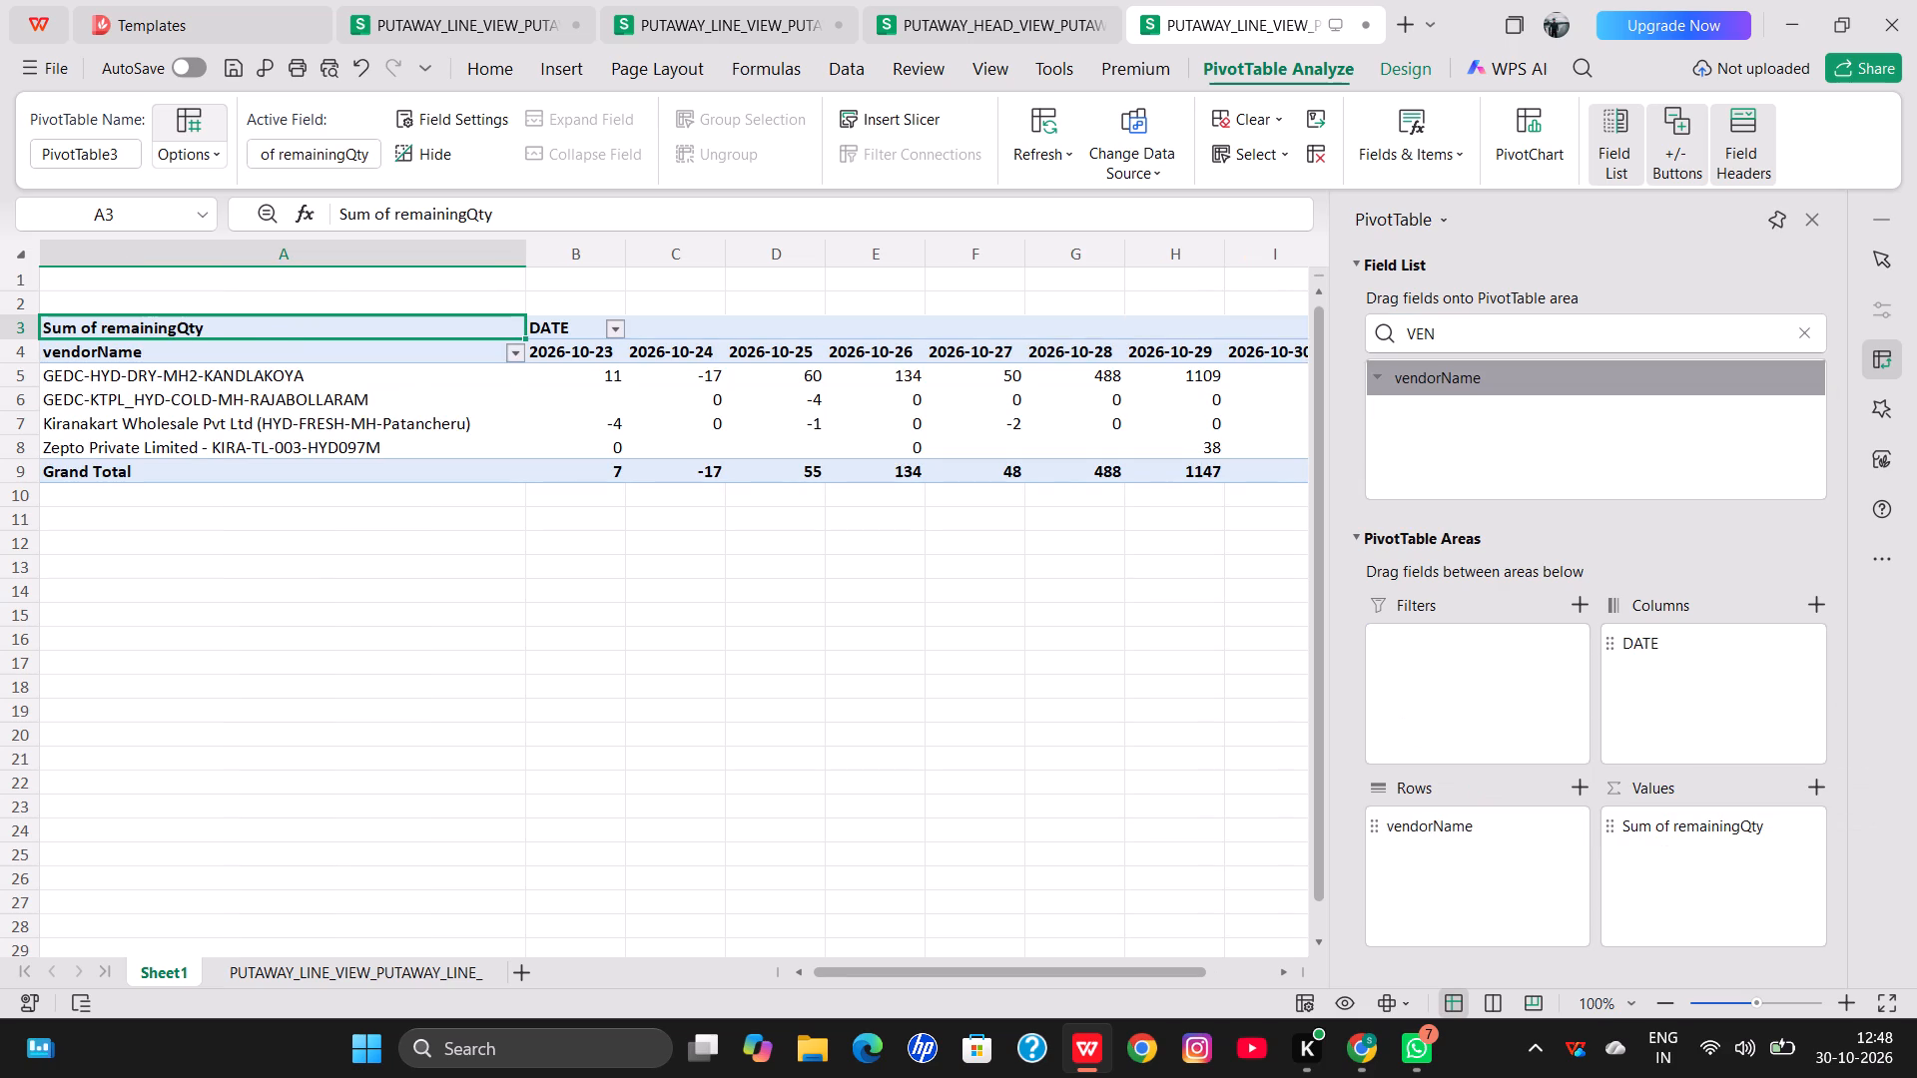
Filter the PivotTable's DATE field to exclude 2026-10-23 and 2026-10-24.
{"action": "left_click", "coordinate": [613, 332]}
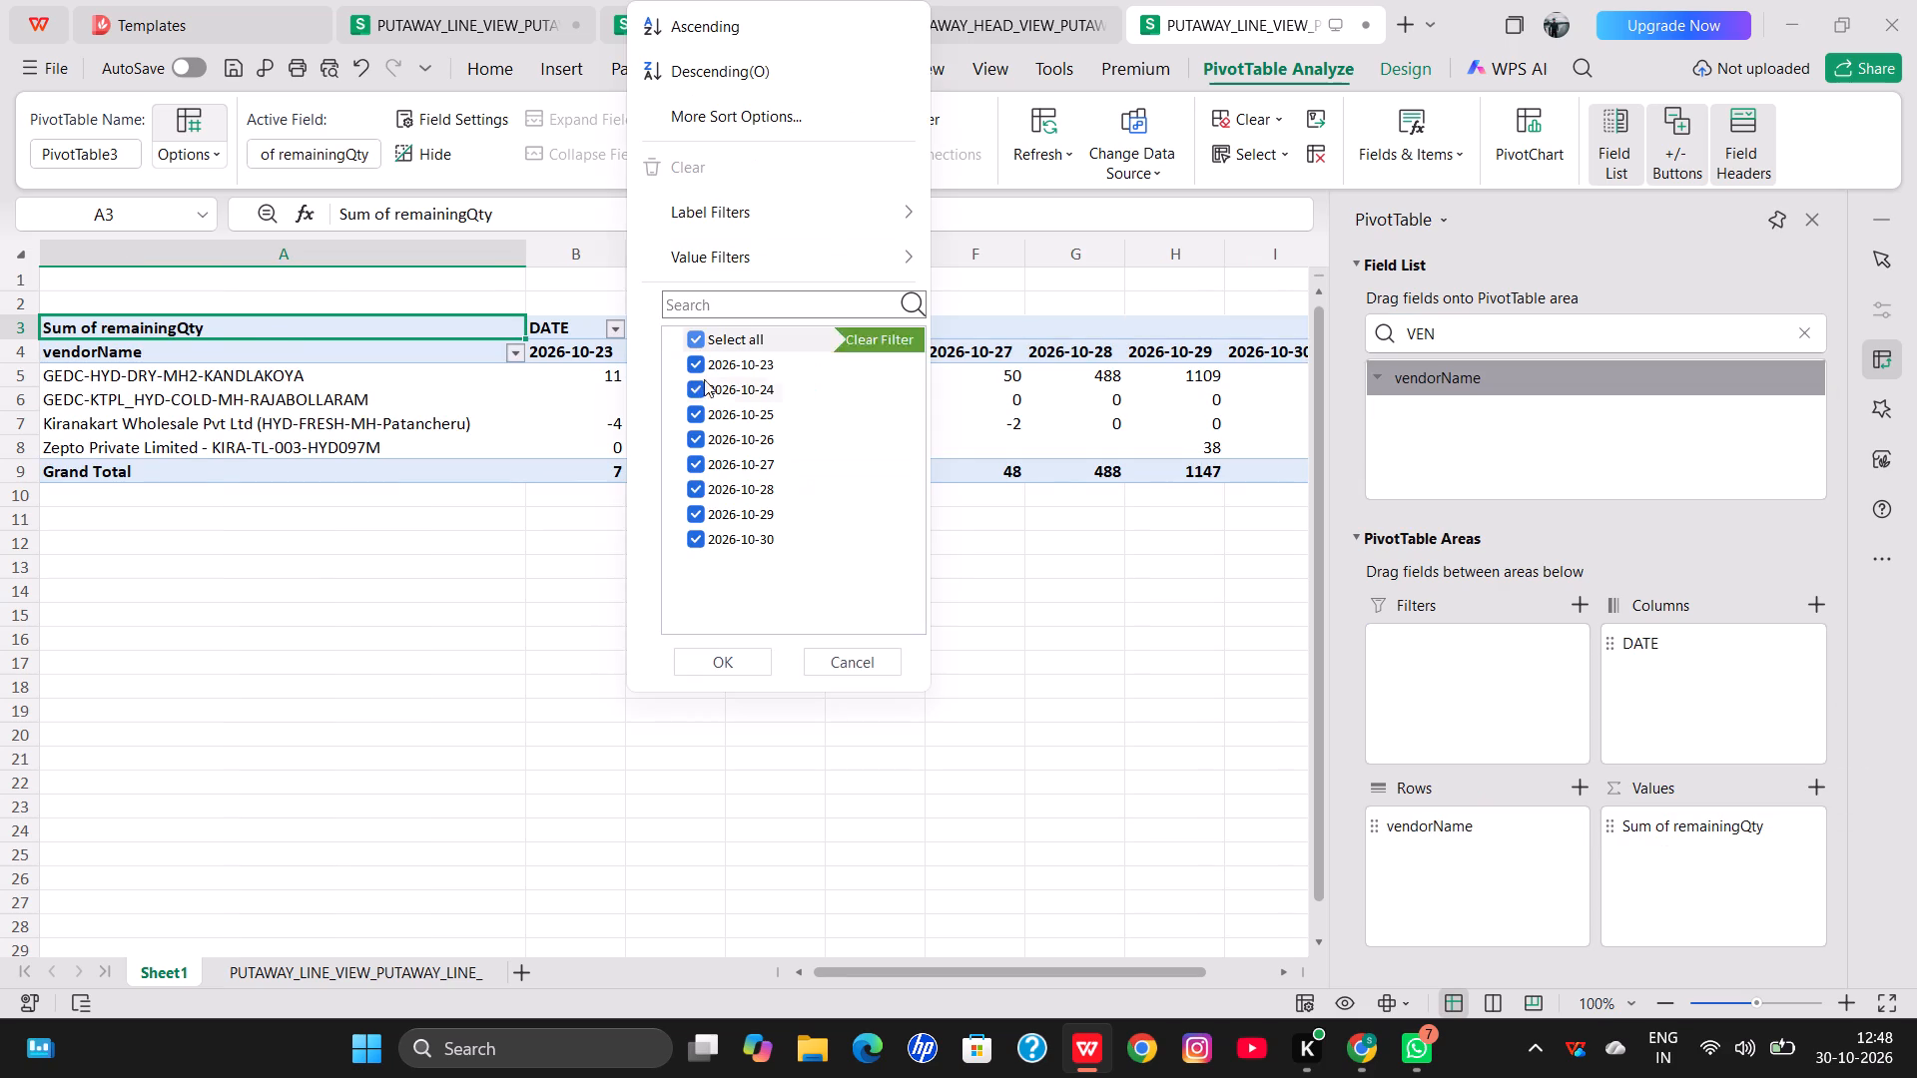
{"action": "left_click", "coordinate": [714, 385]}
{"action": "left_click", "coordinate": [721, 374]}
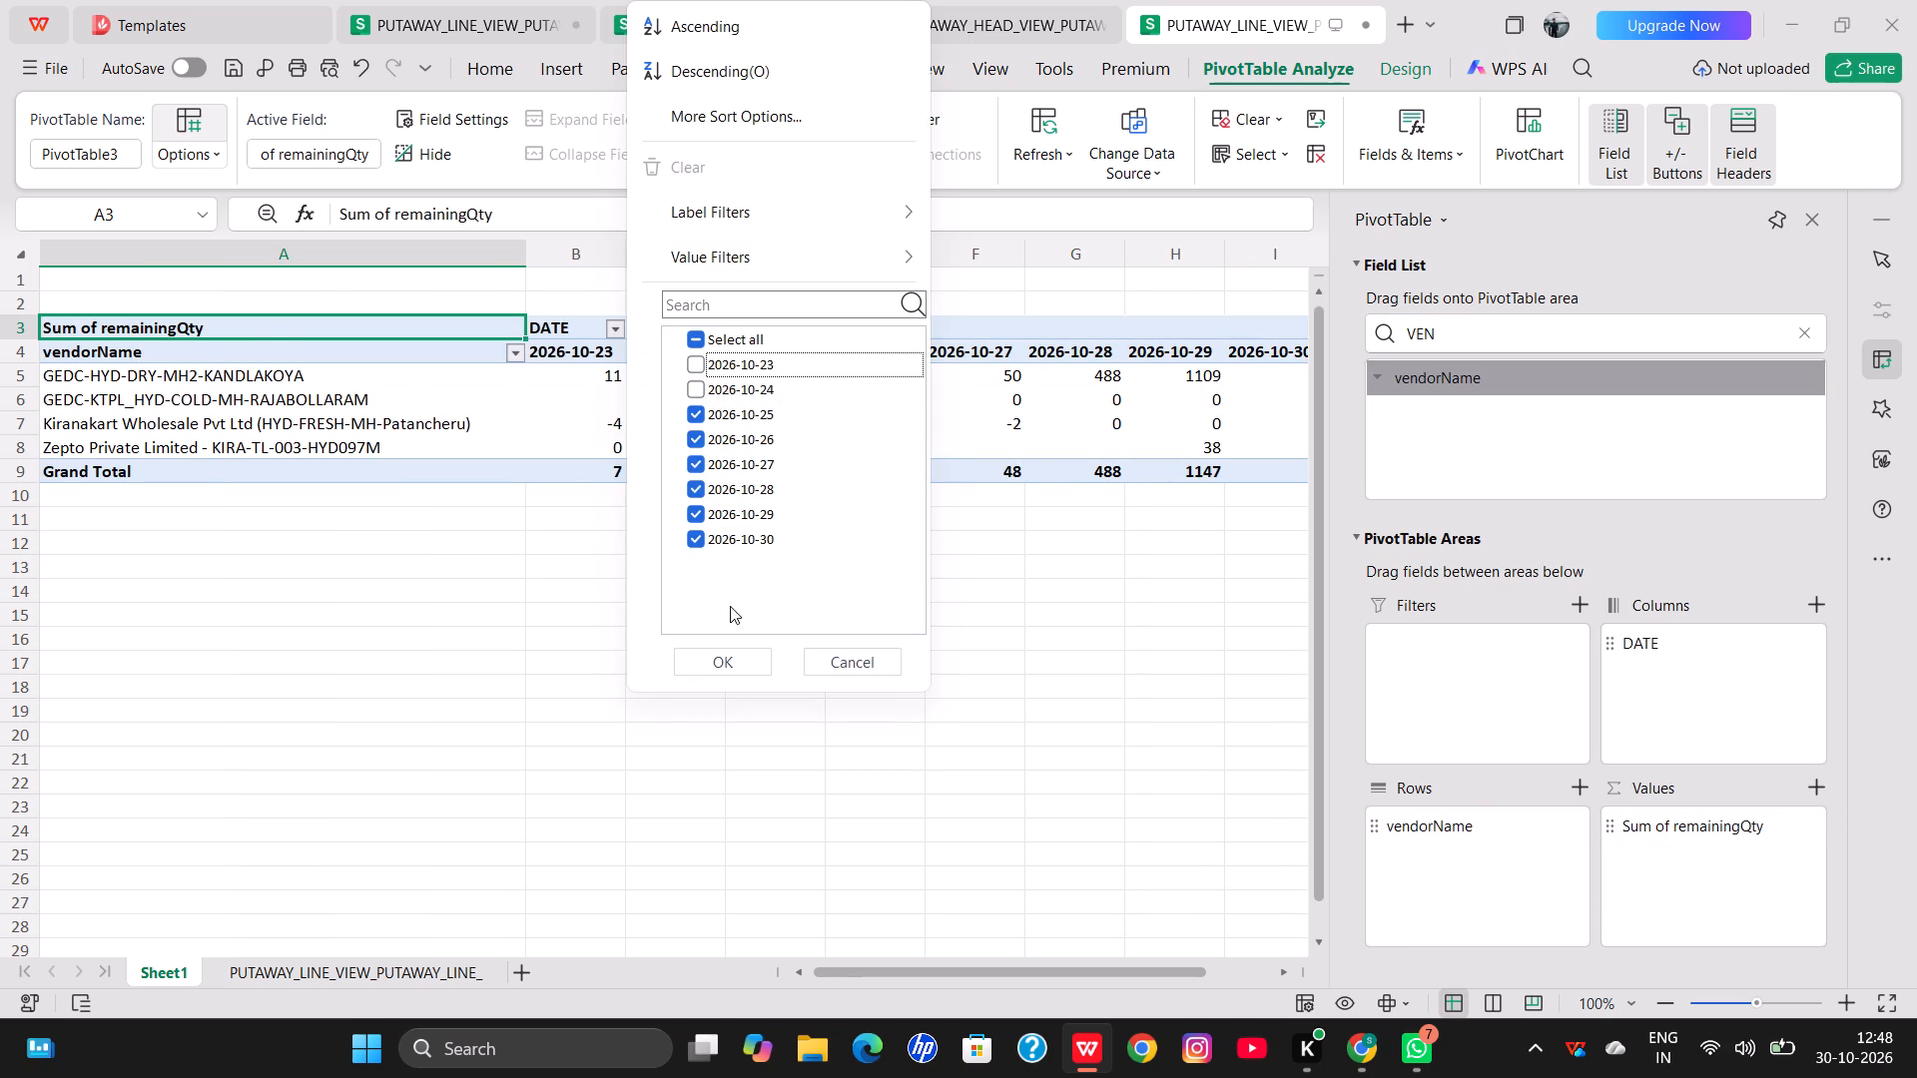
{"action": "left_click", "coordinate": [717, 670]}
Centre the contents of the entire PivotTable and apply borders to all its cells.
{"action": "scroll", "coordinate": [735, 517], "scroll_direction": "left", "scroll_amount": 1}
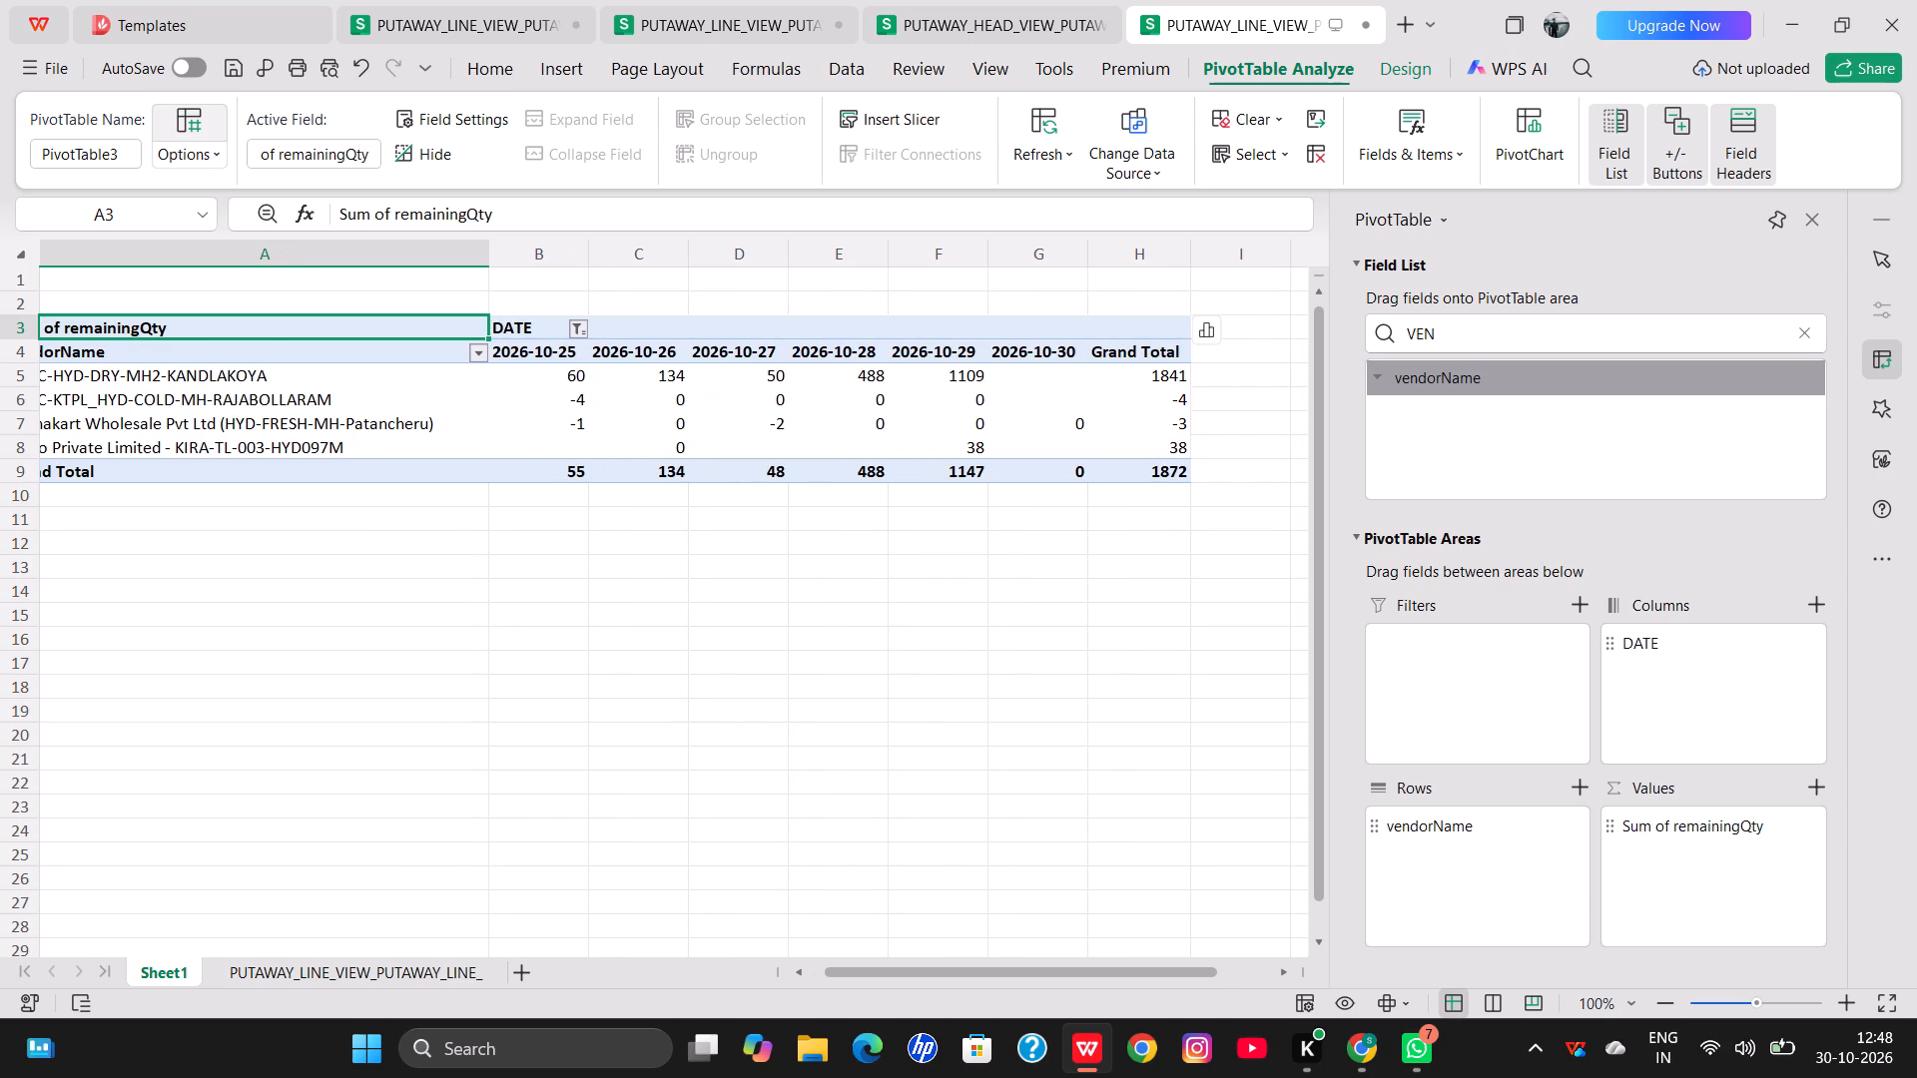
{"action": "scroll", "coordinate": [735, 517], "scroll_direction": "right", "scroll_amount": 1}
{"action": "key", "text": "ctrl+a"}
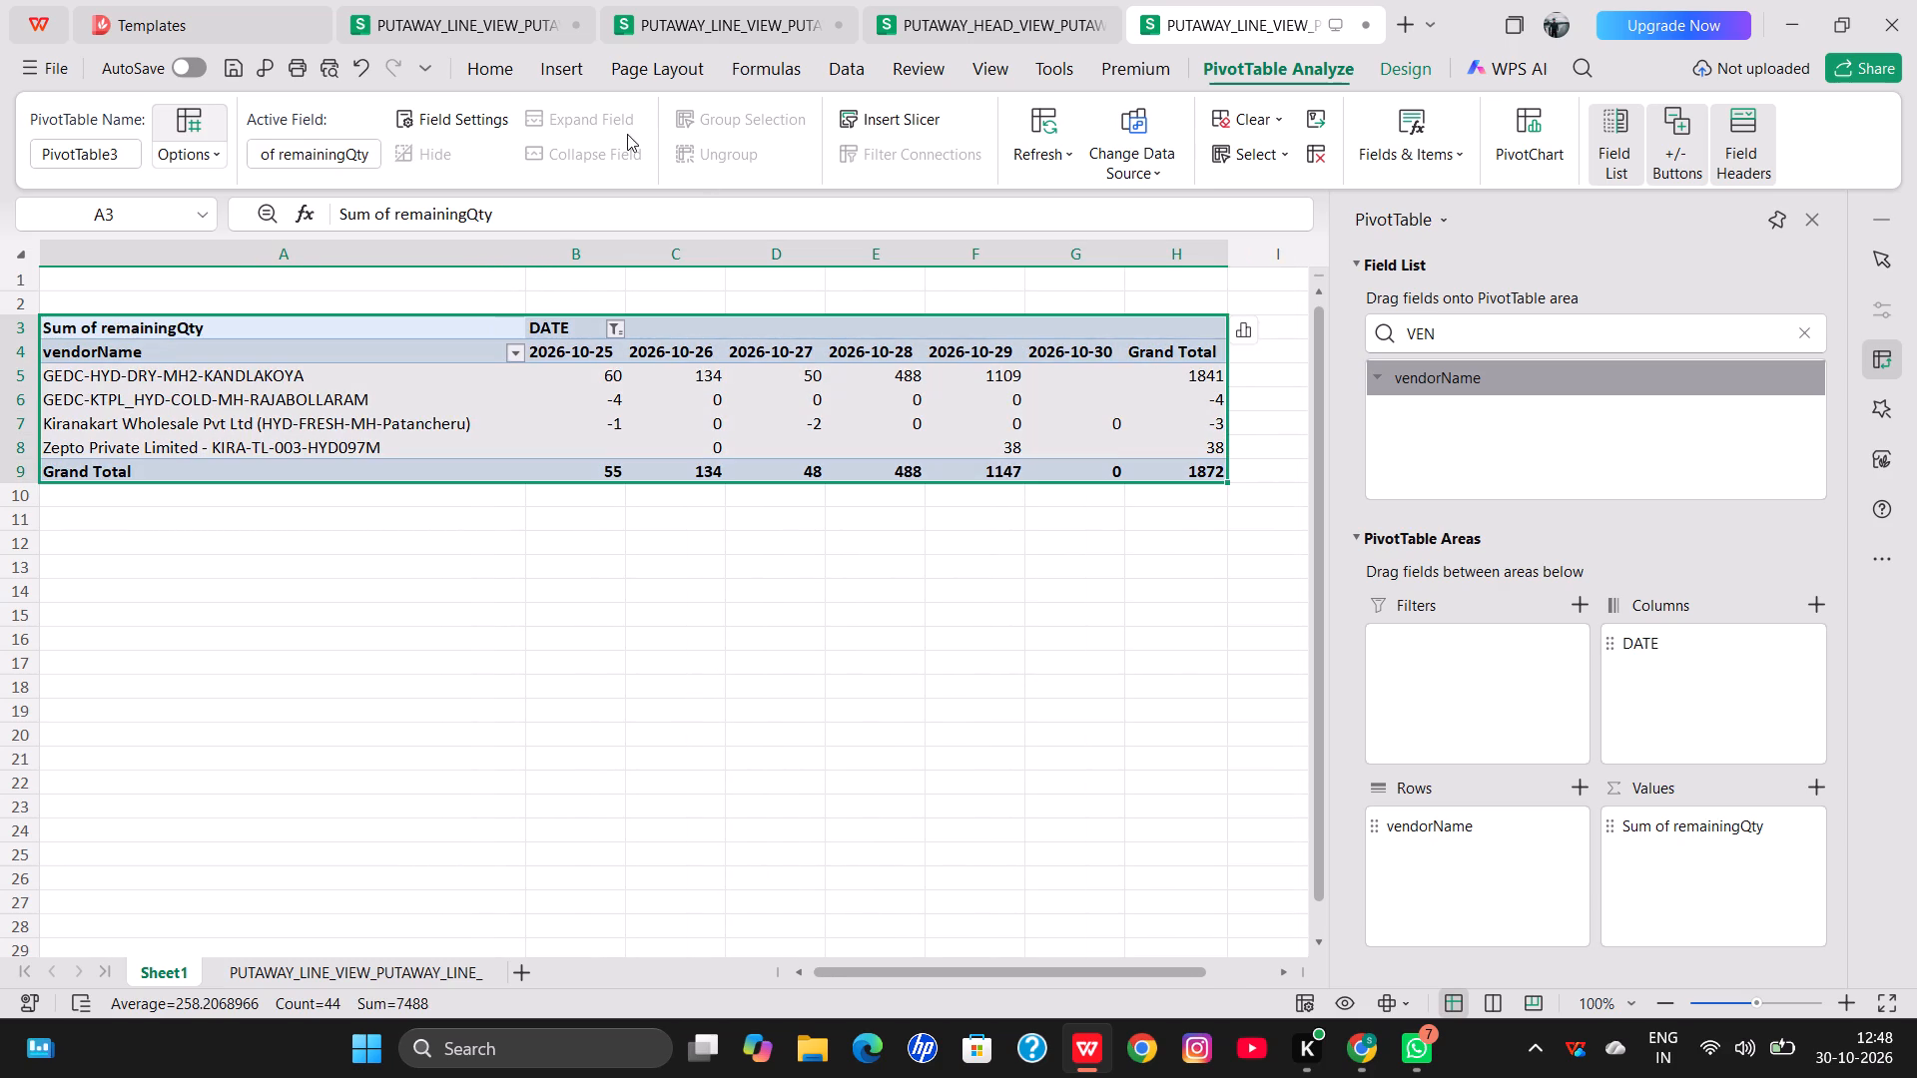
{"action": "left_click", "coordinate": [496, 55]}
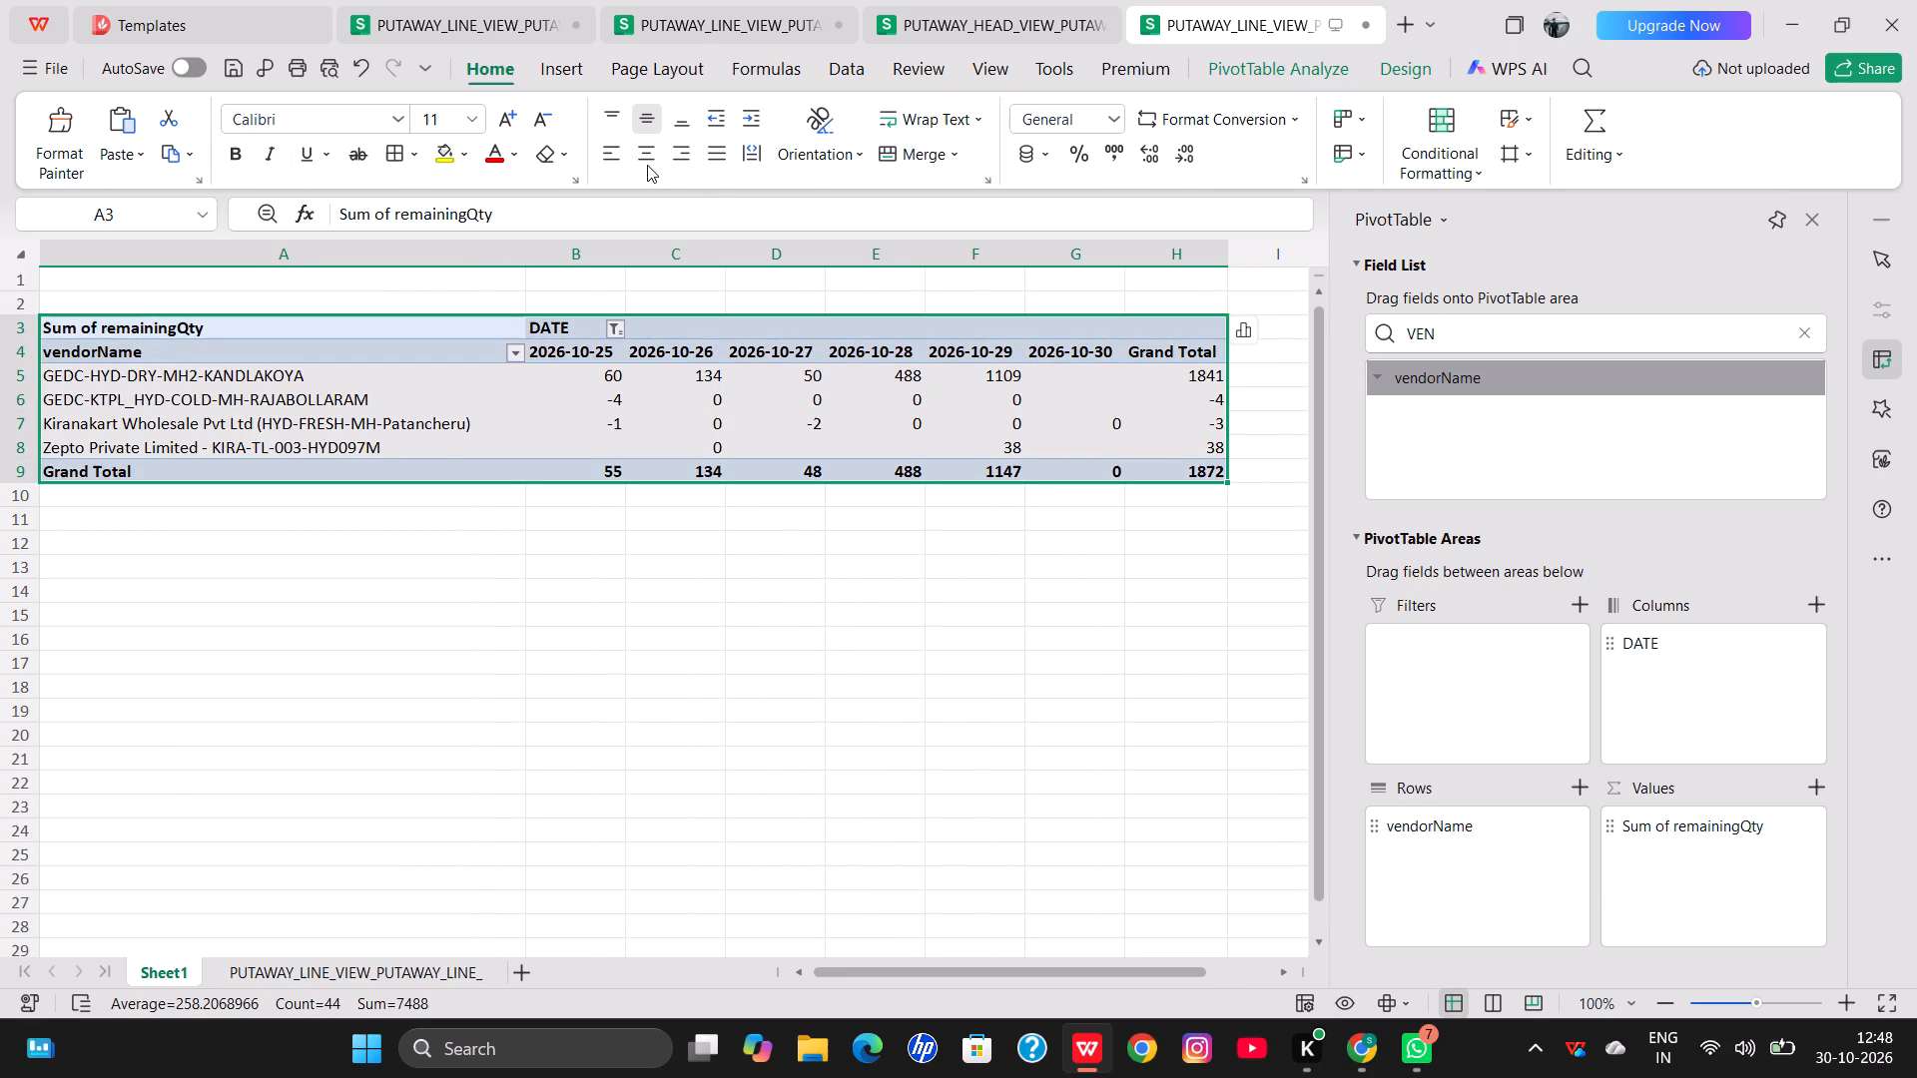
{"action": "left_click", "coordinate": [647, 165]}
{"action": "left_click", "coordinate": [390, 155]}
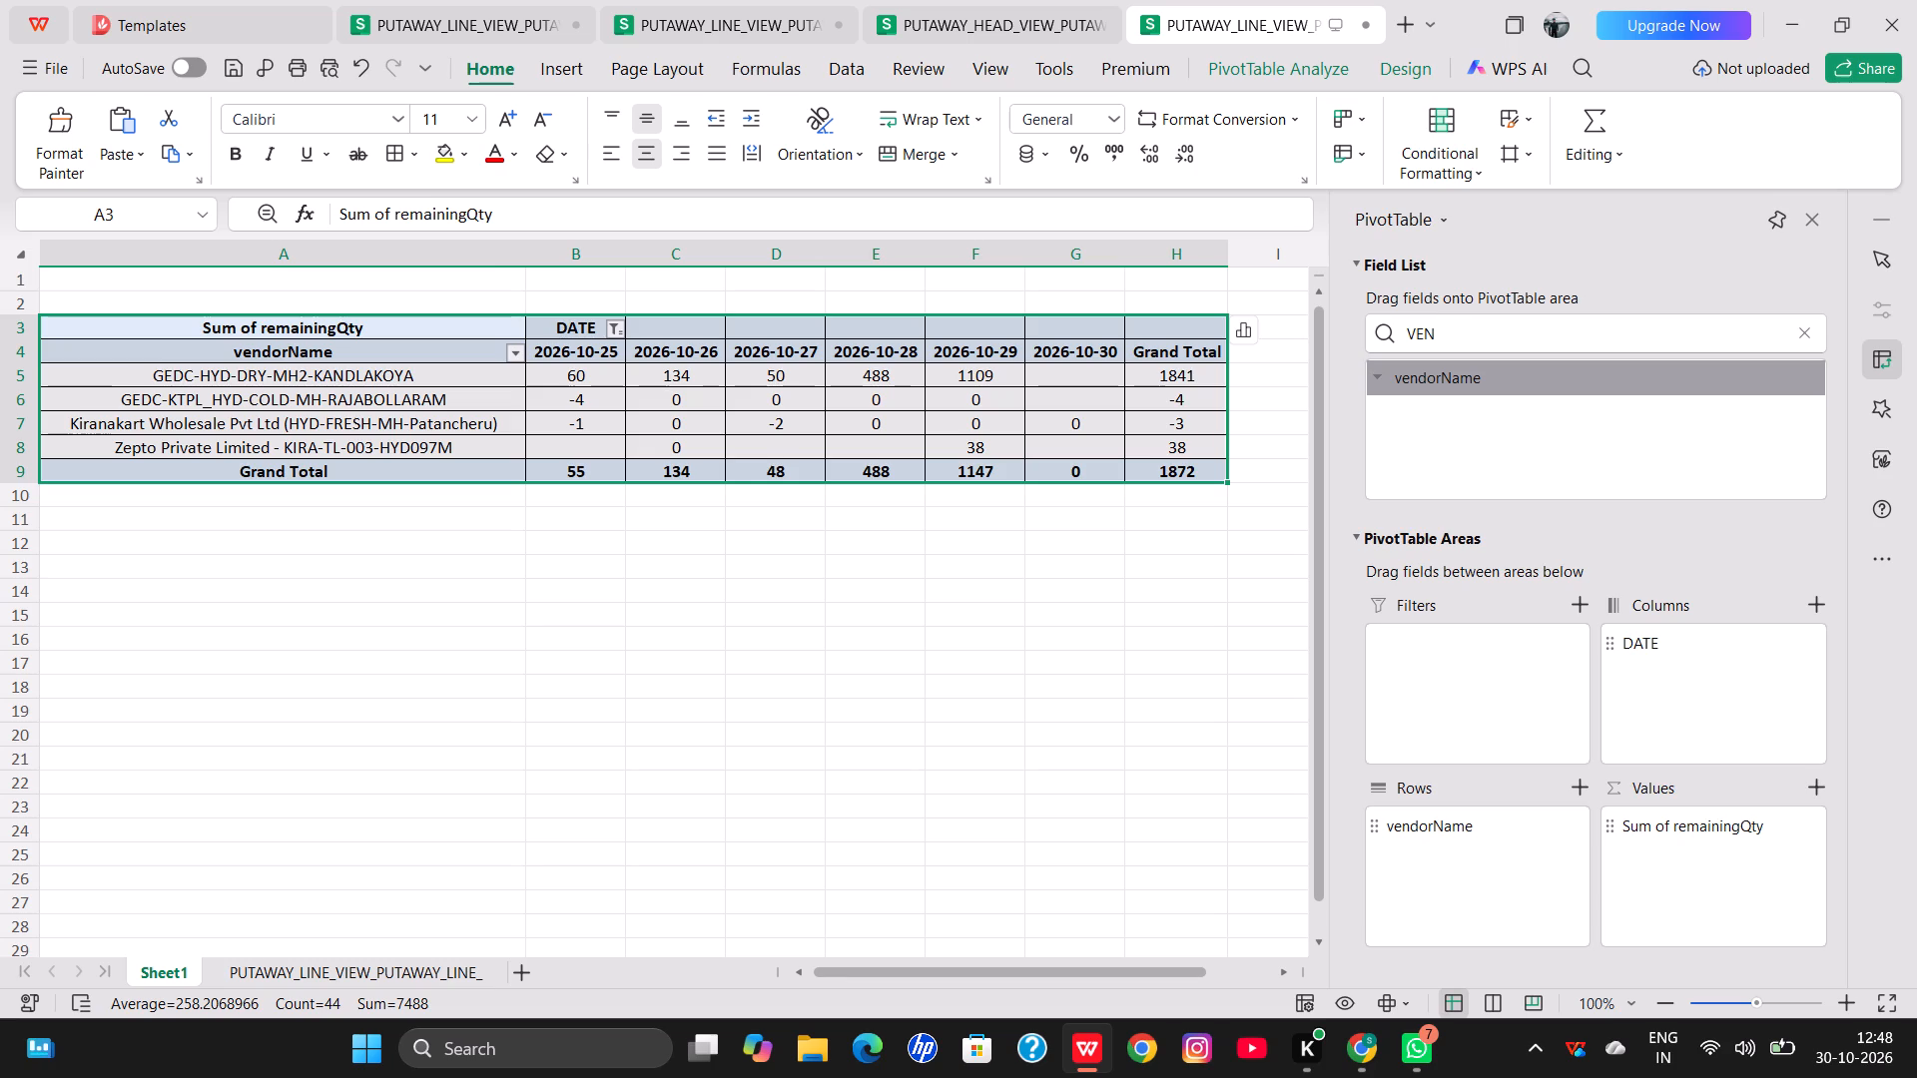
Filter vendorName to exclude GEDC-KTPL_HYD-COLD-MH-RAJABOLLARAM and Kiranakart Wholesale Pvt Ltd (HYD-FRESH-MH-Patancheru).
{"action": "left_click", "coordinate": [509, 347]}
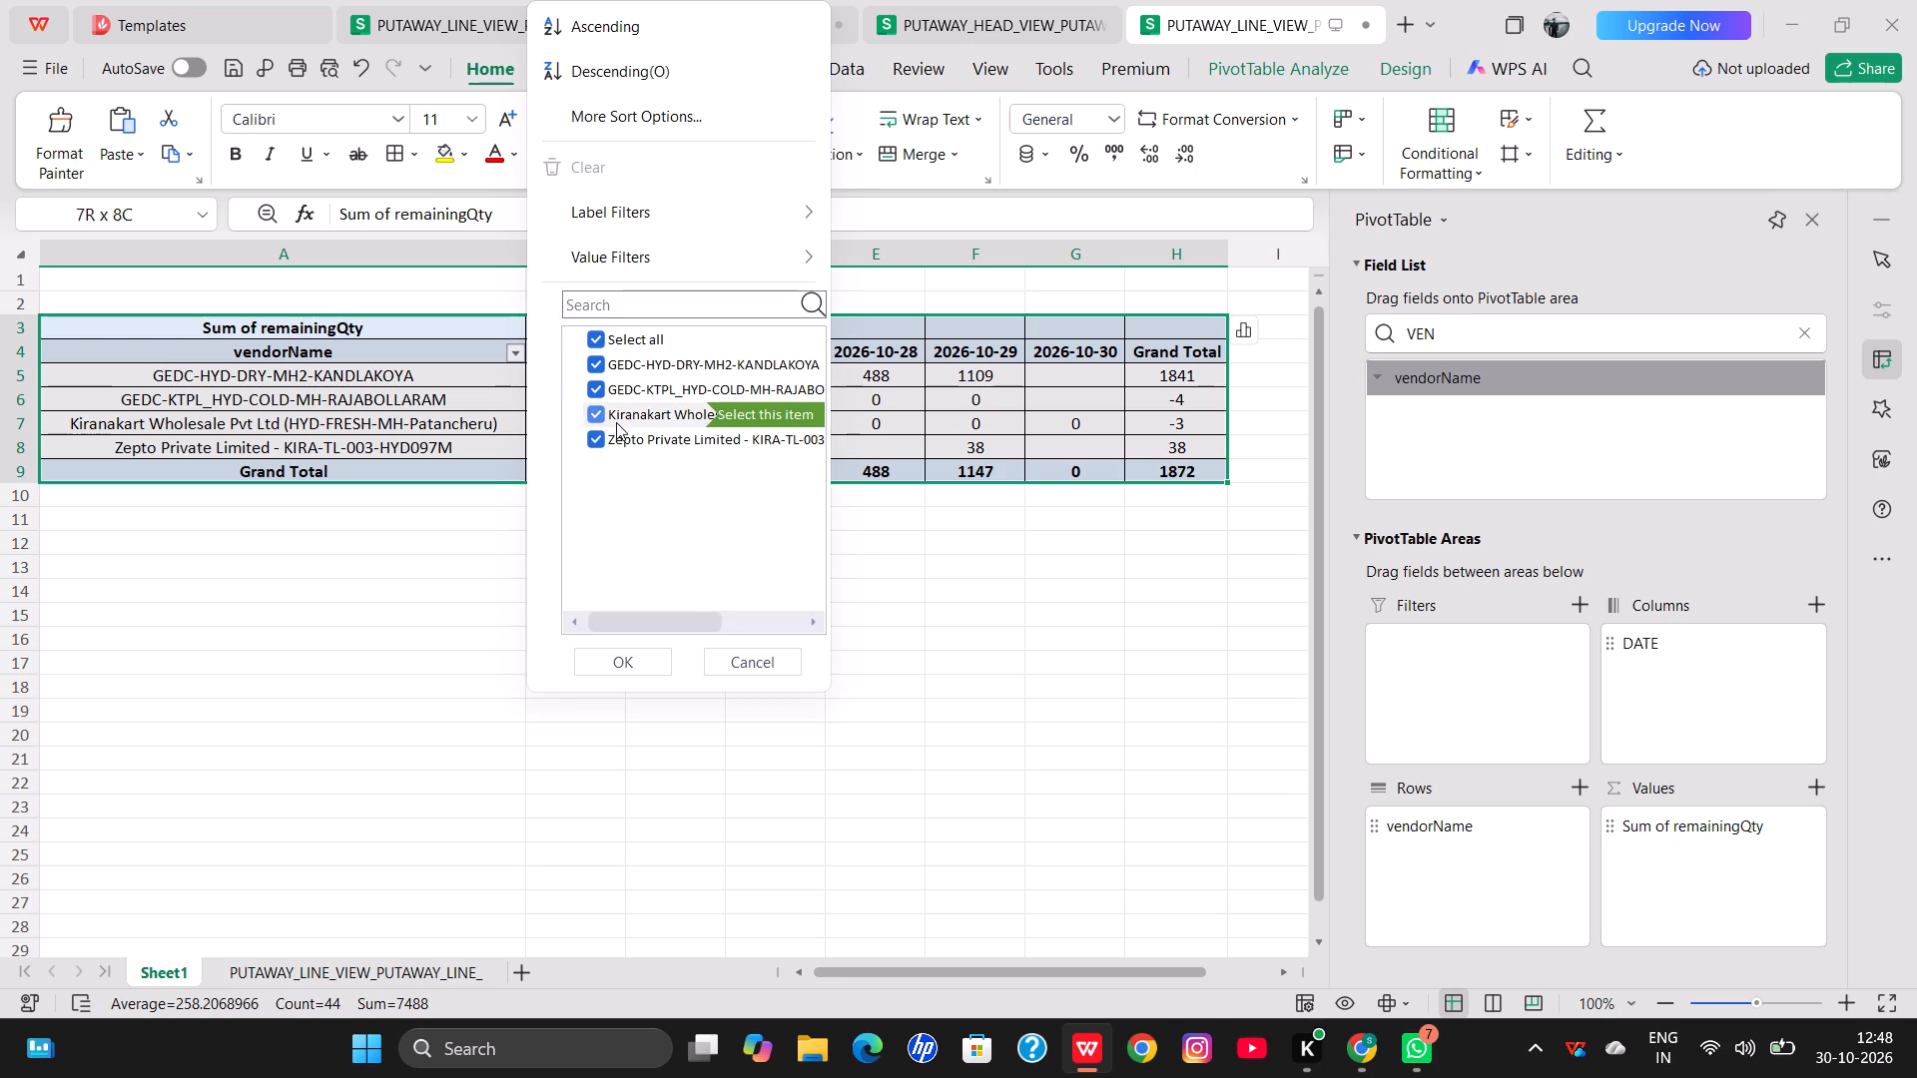
{"action": "left_click", "coordinate": [600, 417]}
{"action": "left_click", "coordinate": [625, 390]}
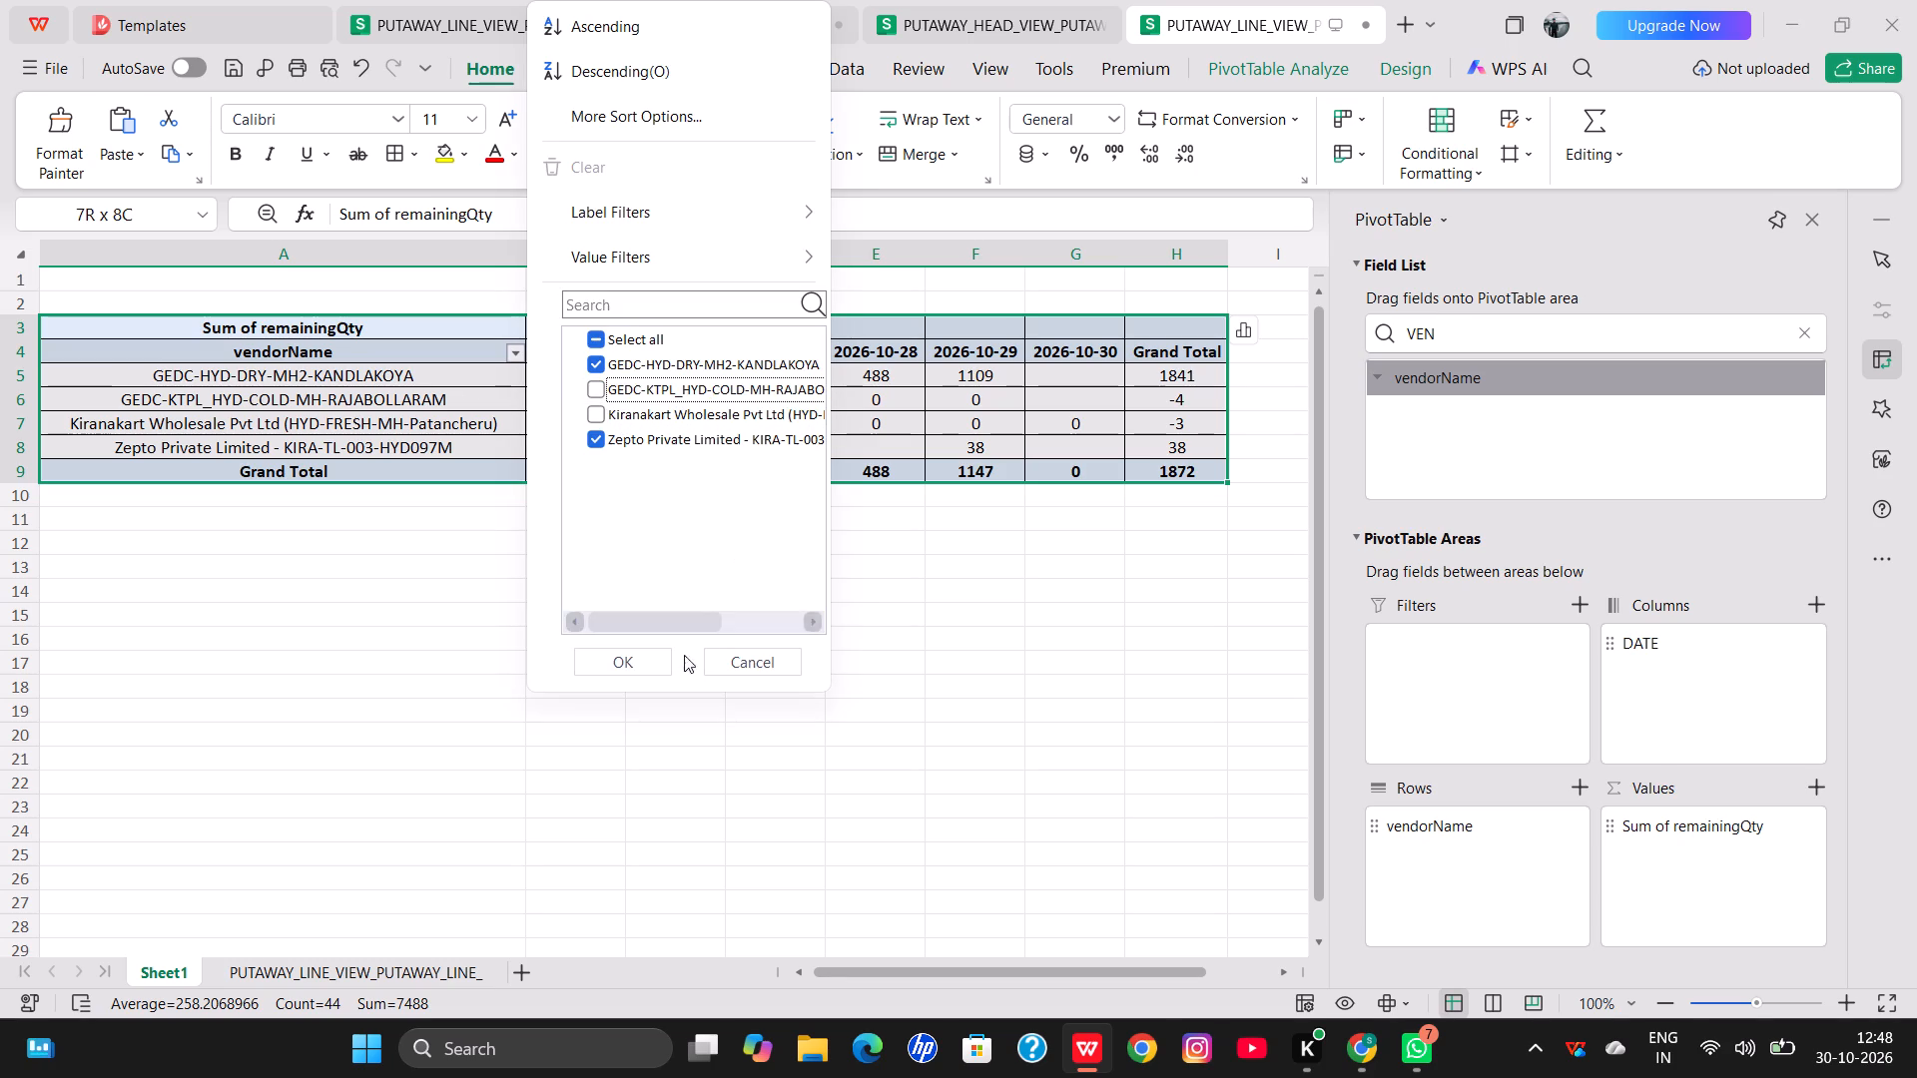
{"action": "left_click", "coordinate": [642, 673]}
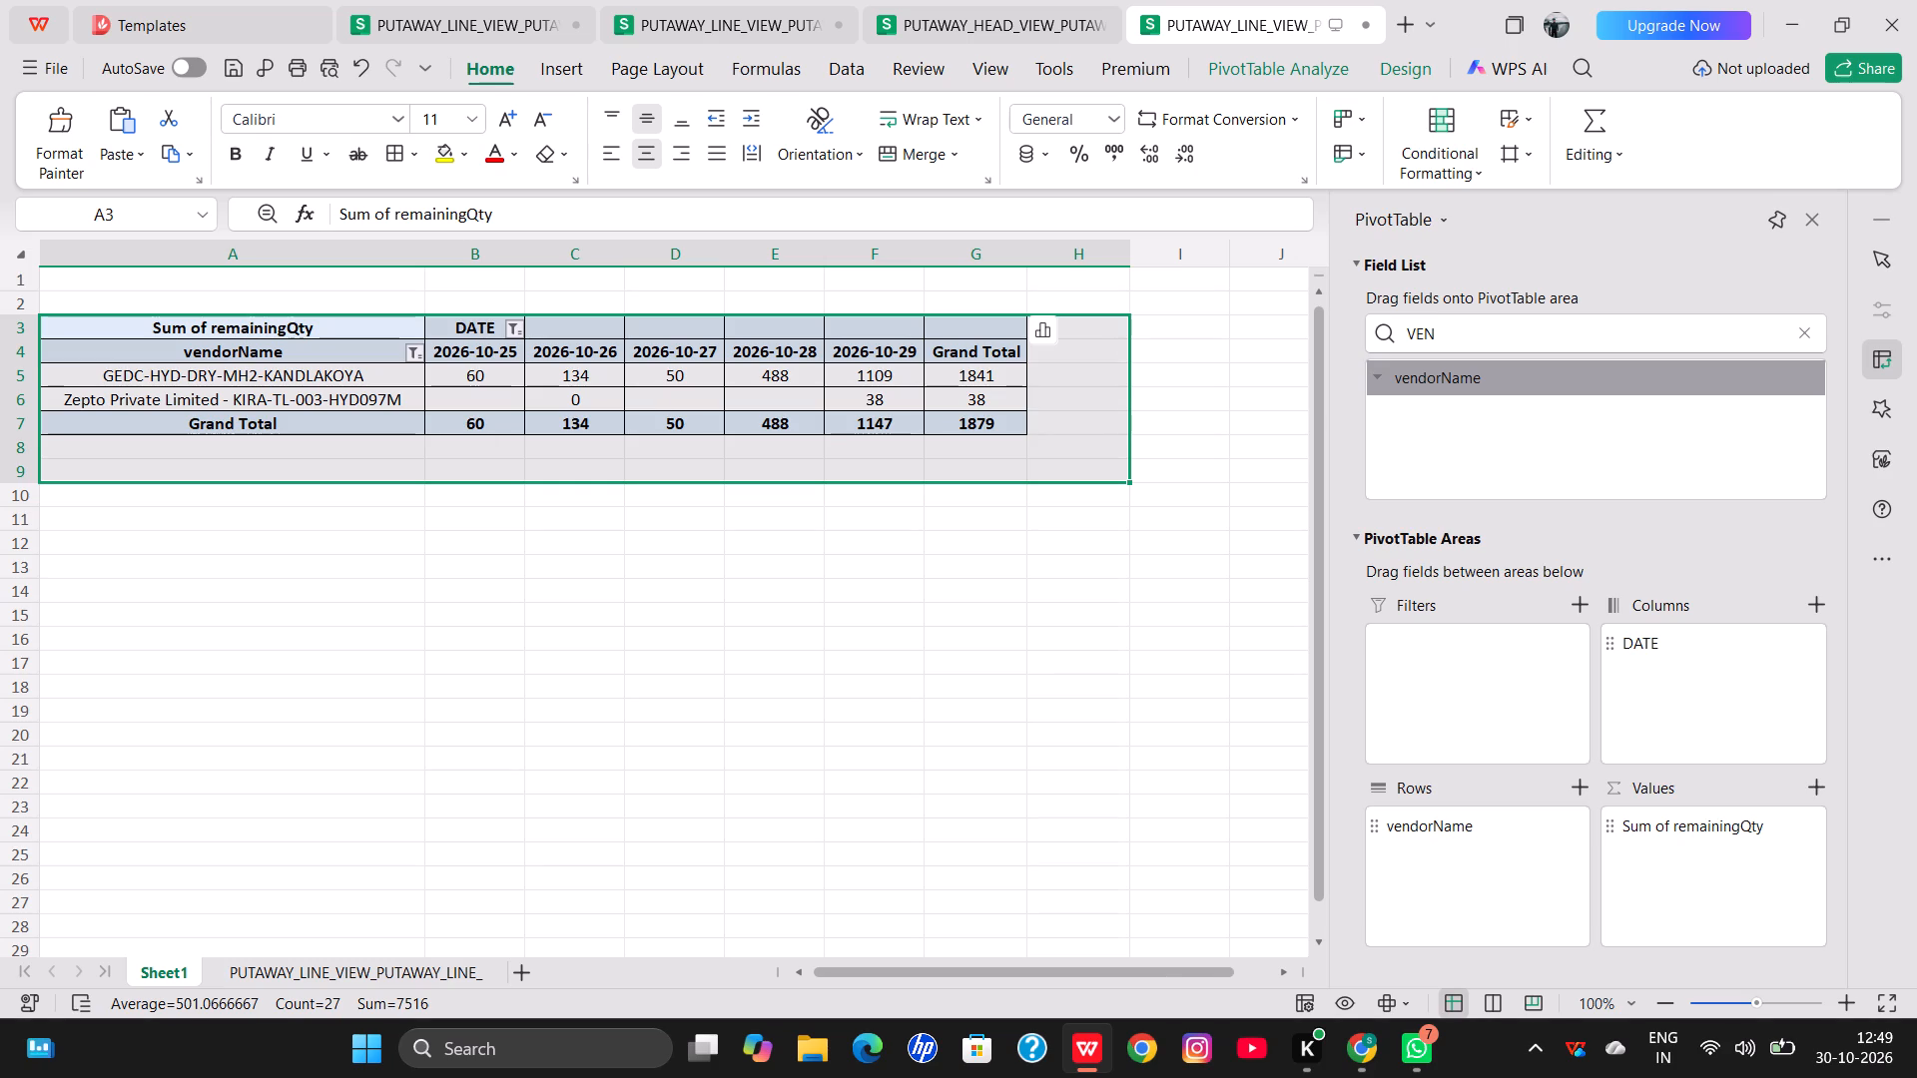
{"action": "left_click", "coordinate": [557, 554]}
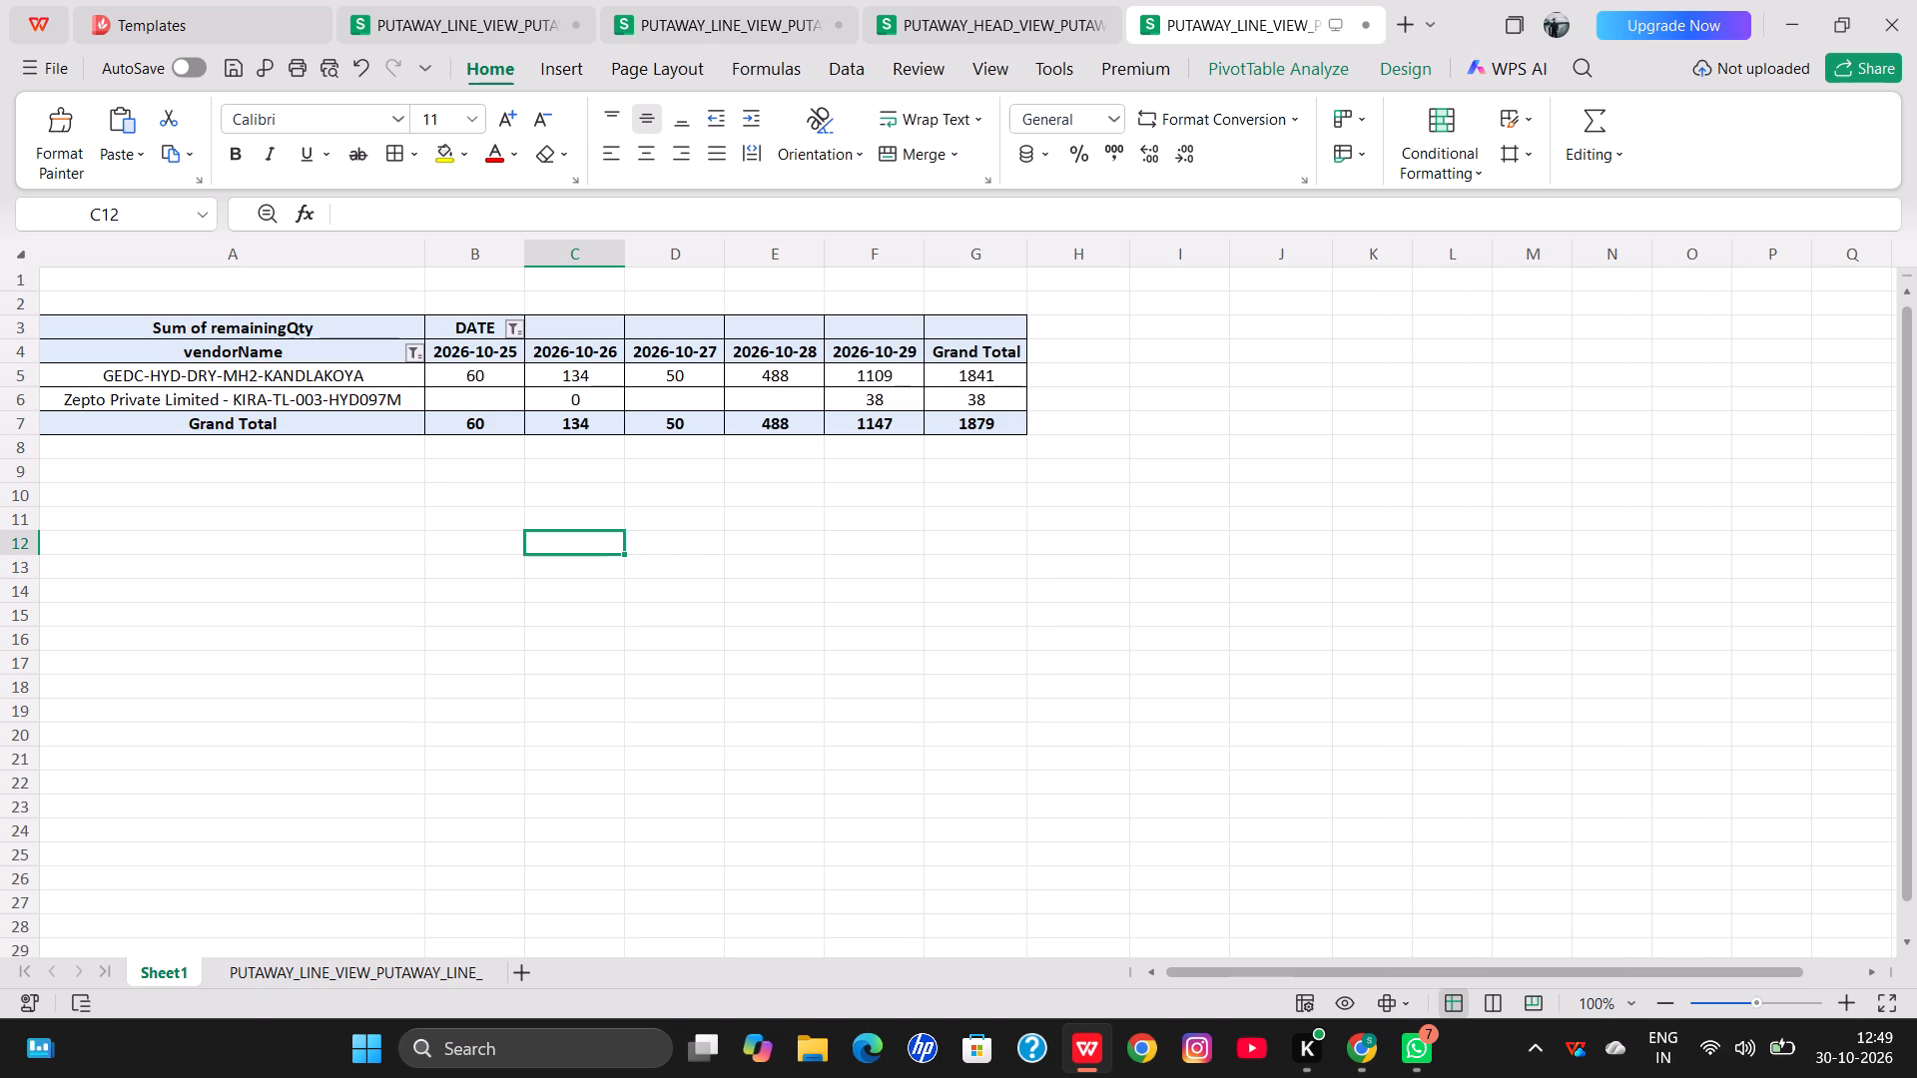